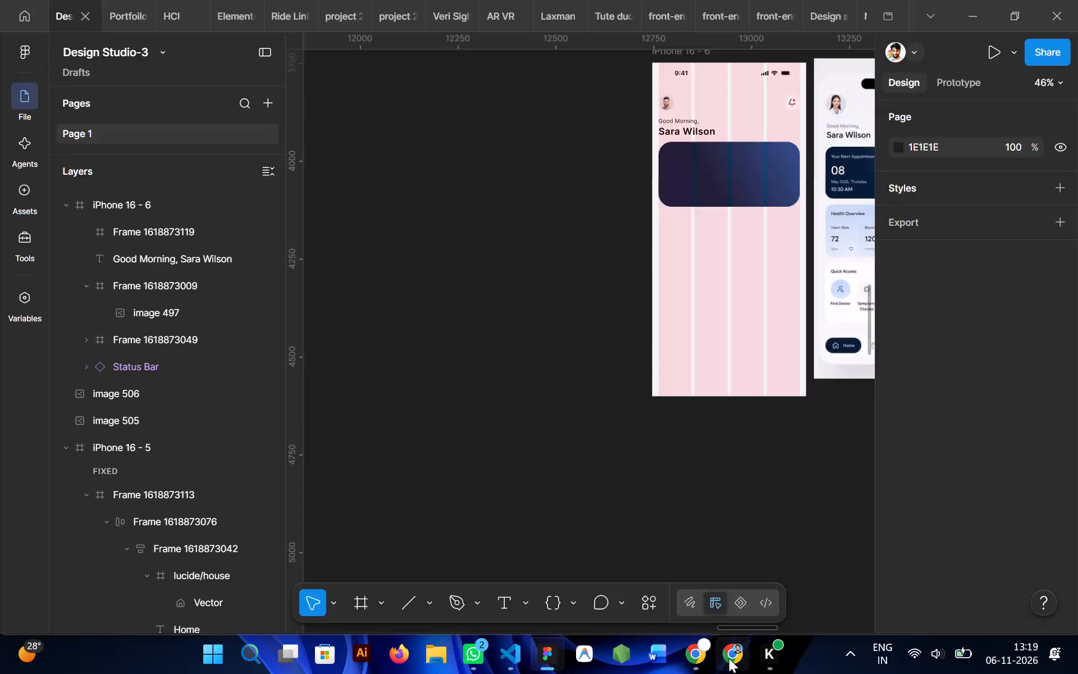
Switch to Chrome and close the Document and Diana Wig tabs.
left_click(731, 659)
left_click(761, 16)
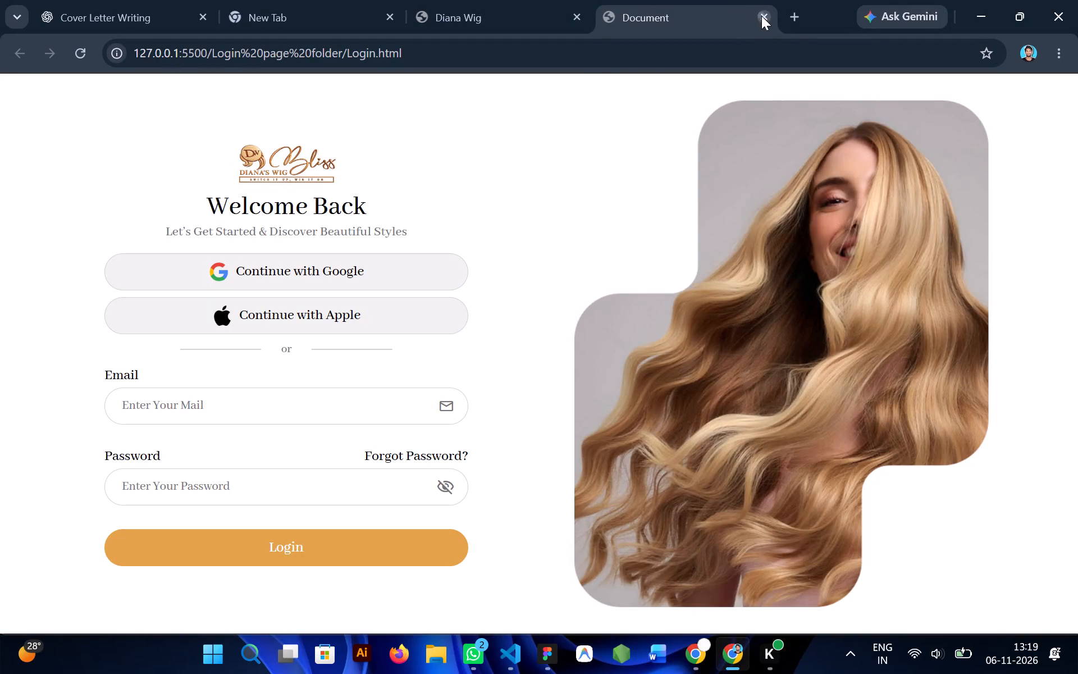
left_click(629, 16)
left_click(612, 16)
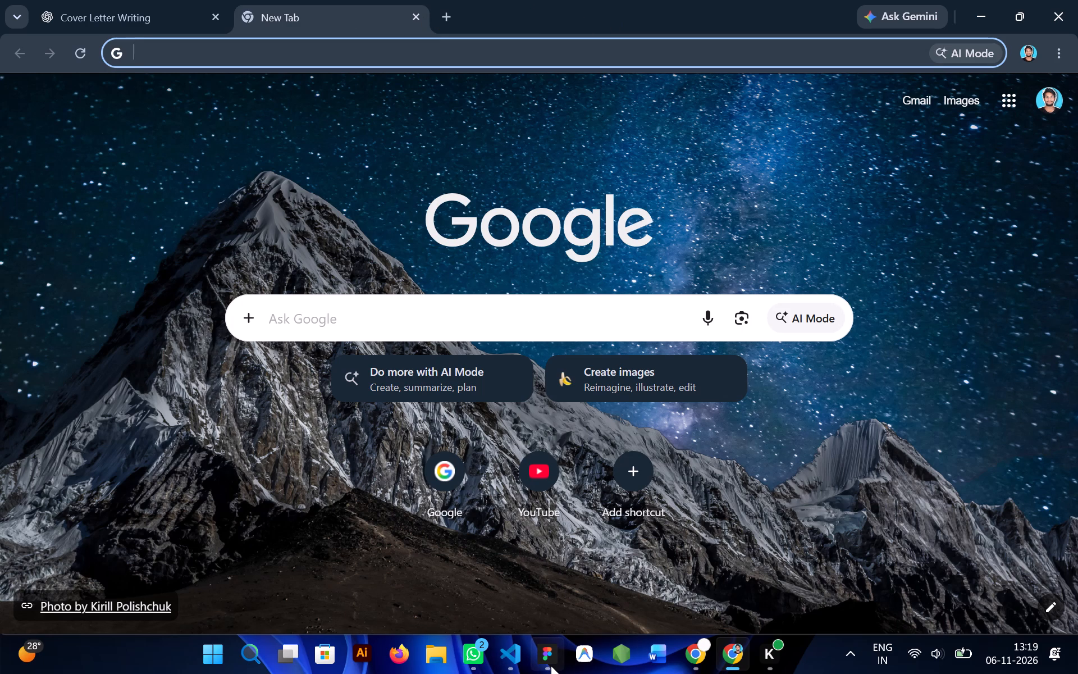
Copy the black dual-head stethoscope image from the other Chrome window's image search and paste it onto the Figma canvas.
left_click(695, 648)
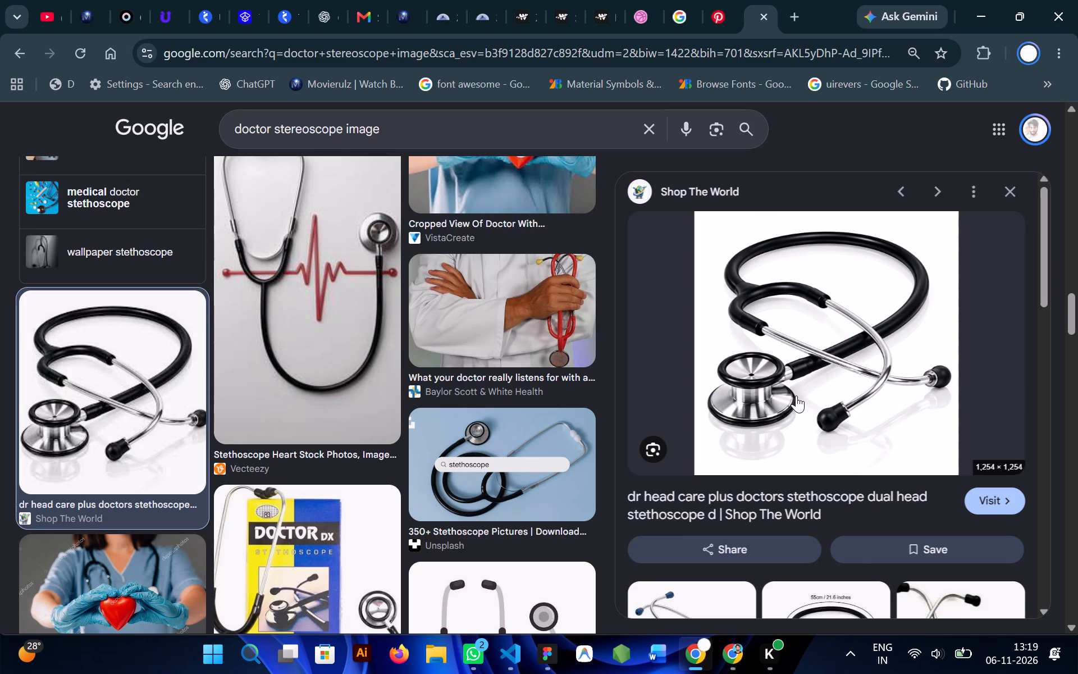
right_click(796, 395)
left_click(862, 458)
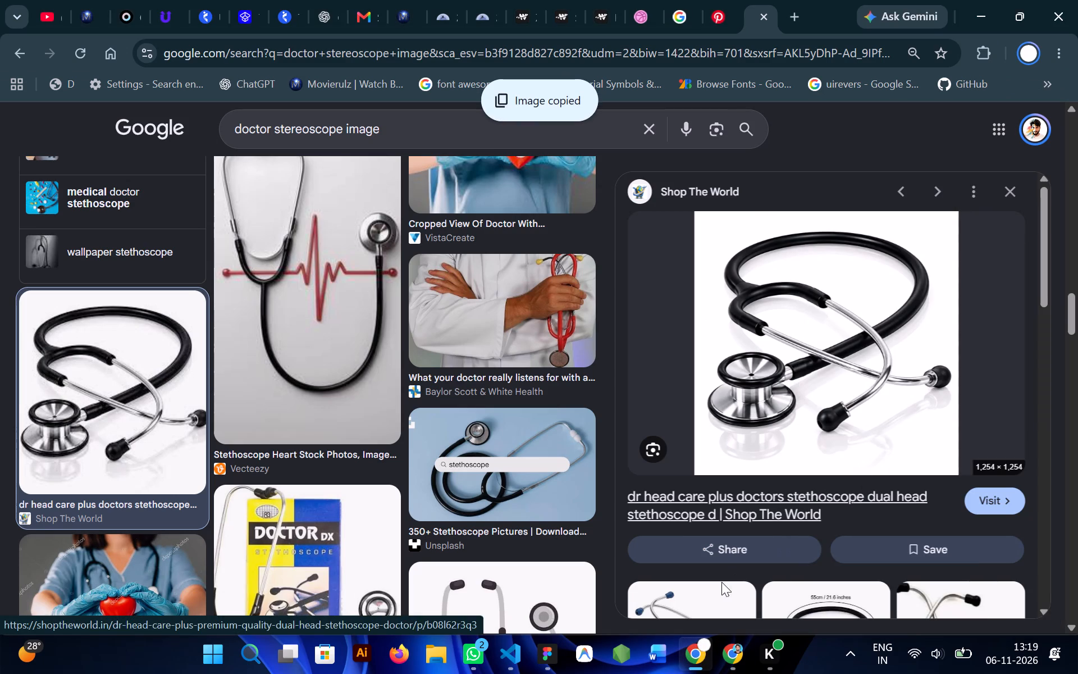
left_click(547, 655)
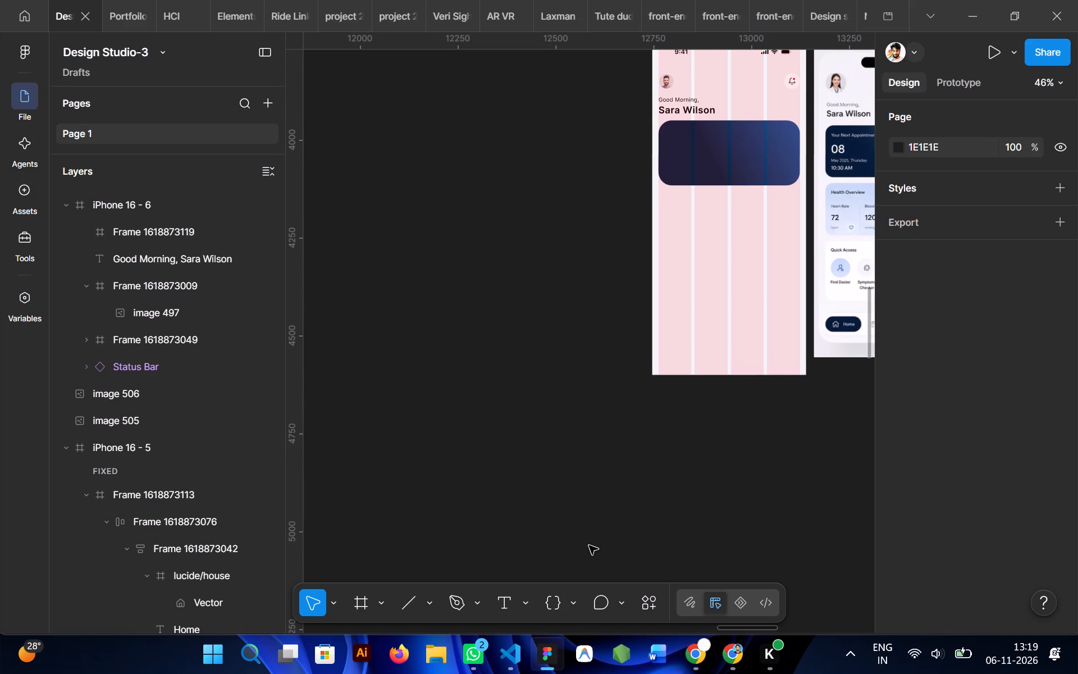
key("ctrl+v")
Scale the pasted stethoscope image down to about 428 × 428 and place it just left of the iPhone 16 - 6 frame.
left_click_drag(623, 370, 462, 266)
scroll(462, 266, "right", 1)
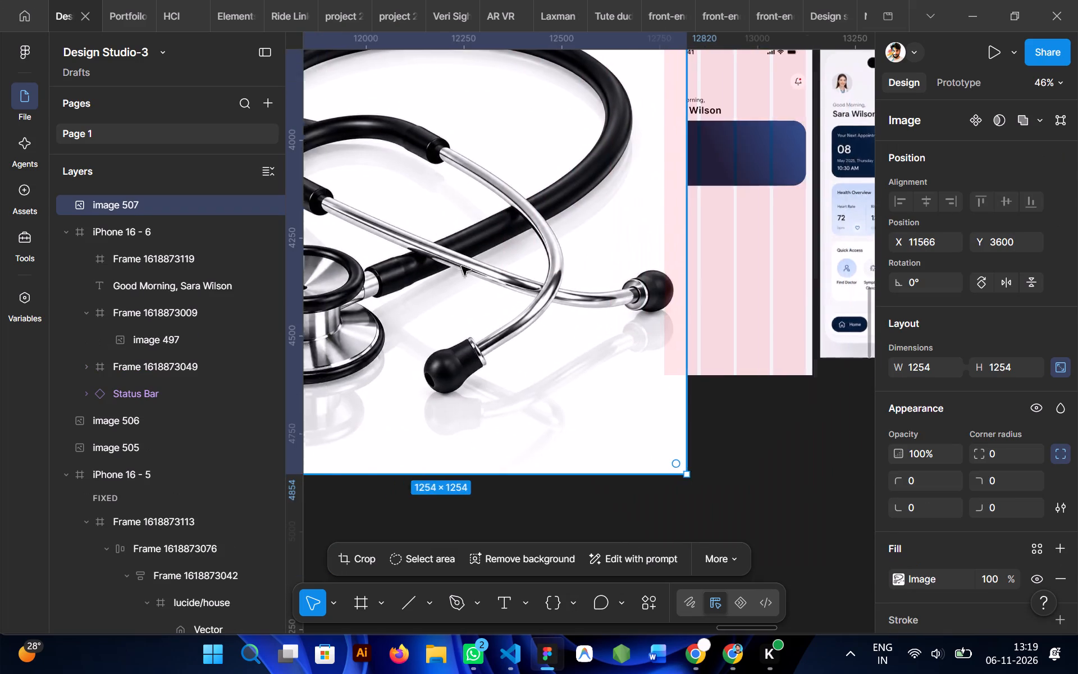
scroll(462, 266, "right", 1)
left_click_drag(690, 111, 538, 253)
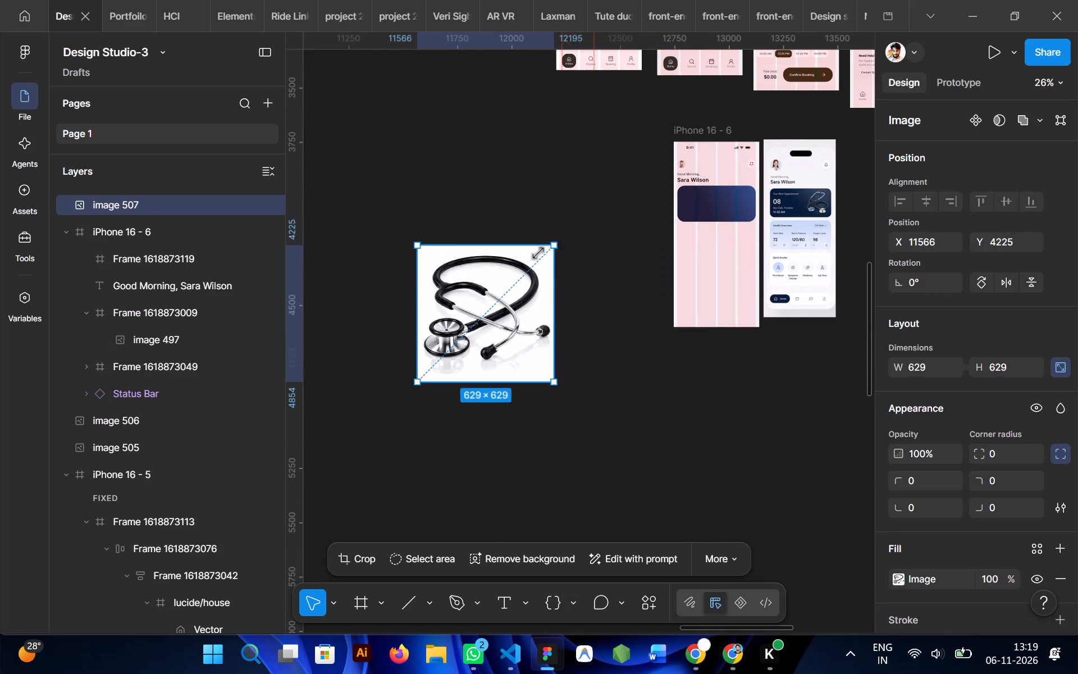
left_click_drag(538, 253, 504, 289)
left_click_drag(450, 356, 611, 286)
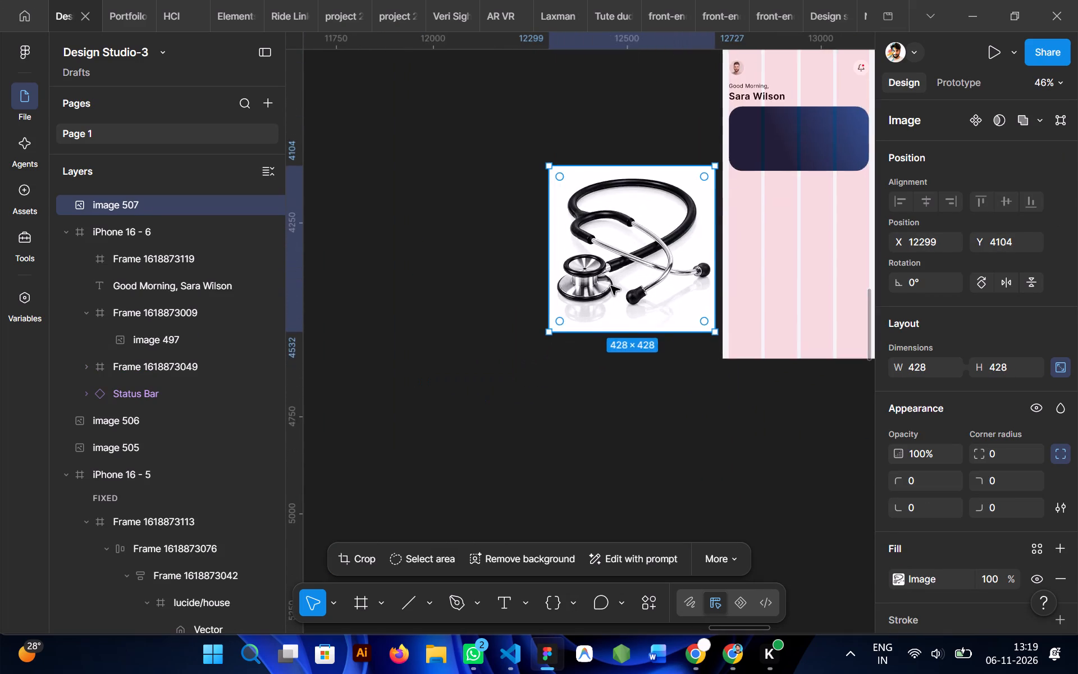
scroll(611, 286, "up", 1)
Remove the background of the stethoscope image.
left_click(532, 556)
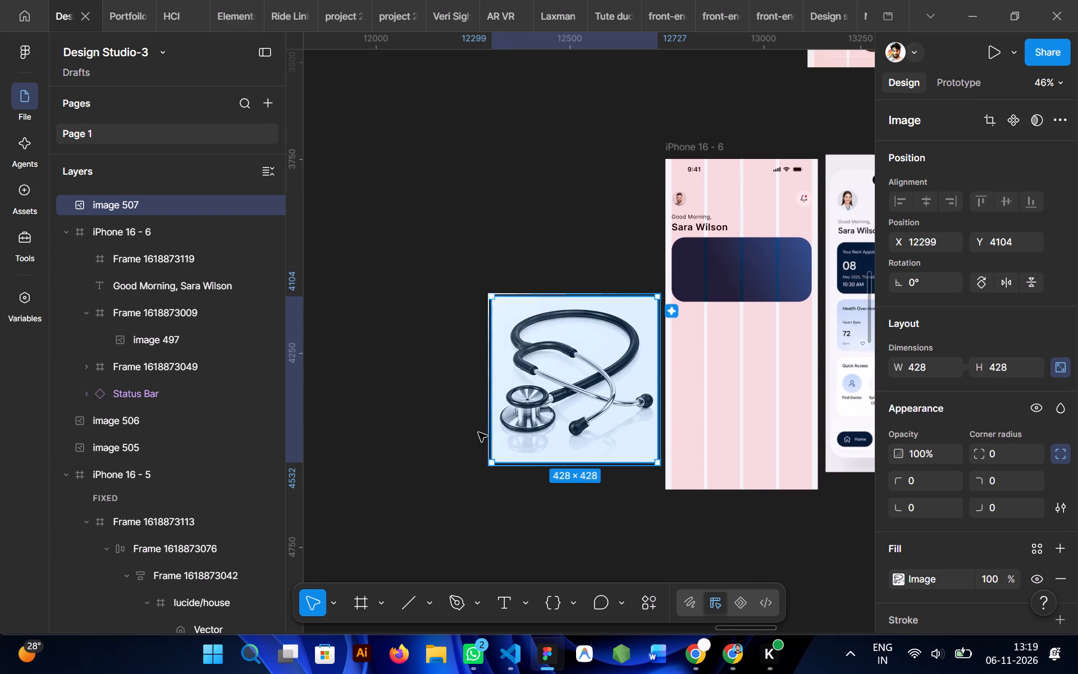
scroll(478, 432, "left", 1)
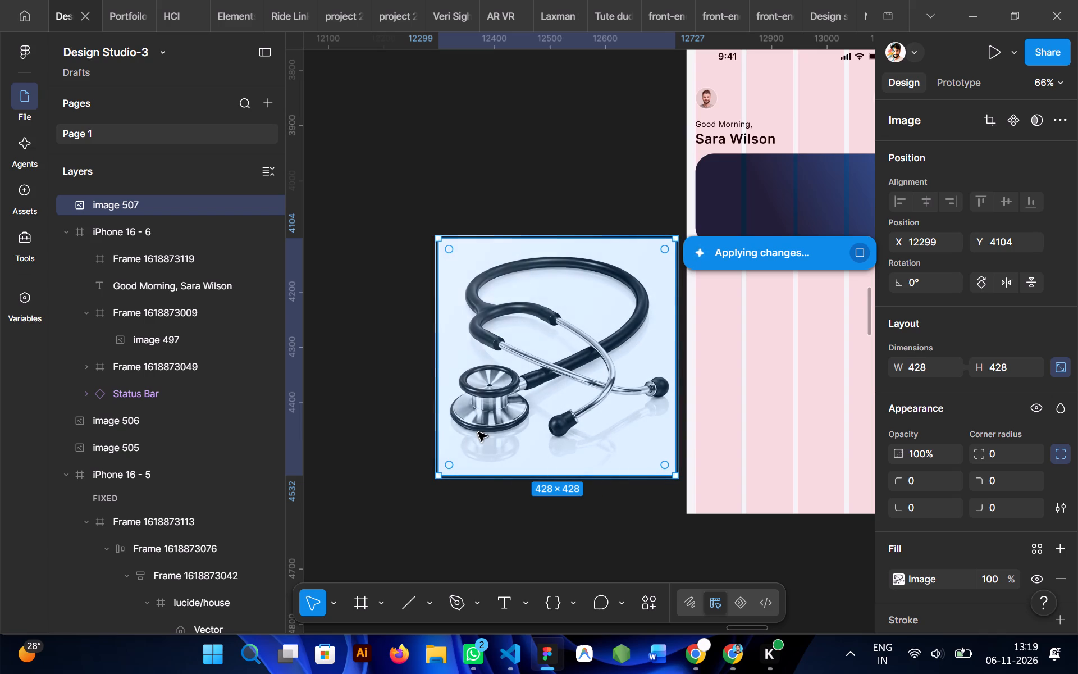
left_click(497, 207)
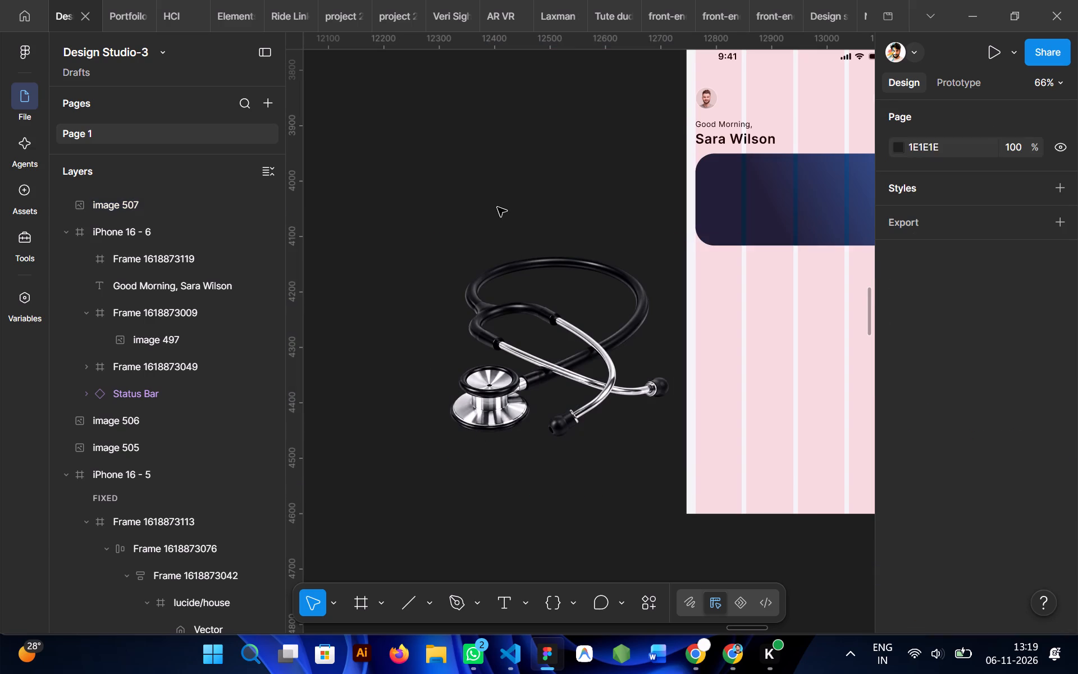
Scale the cut-out stethoscope image down to 100 × 100.
left_click(577, 386)
scroll(577, 386, "left", 1)
left_click_drag(592, 320, 586, 330)
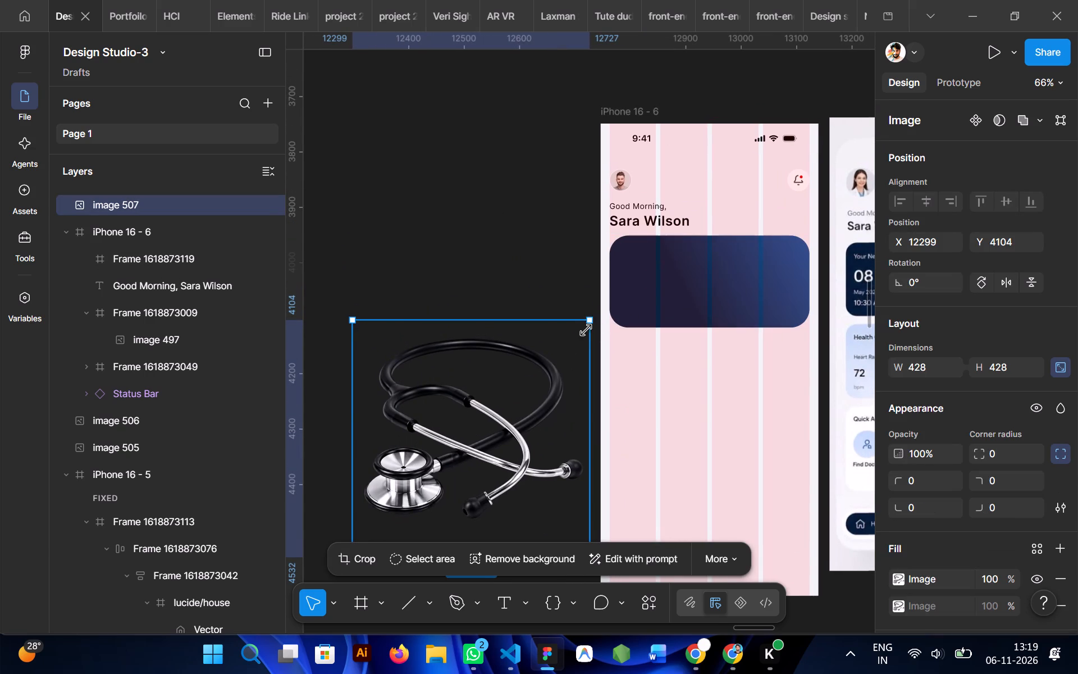
left_click_drag(586, 330, 427, 473)
scroll(427, 473, "down", 1)
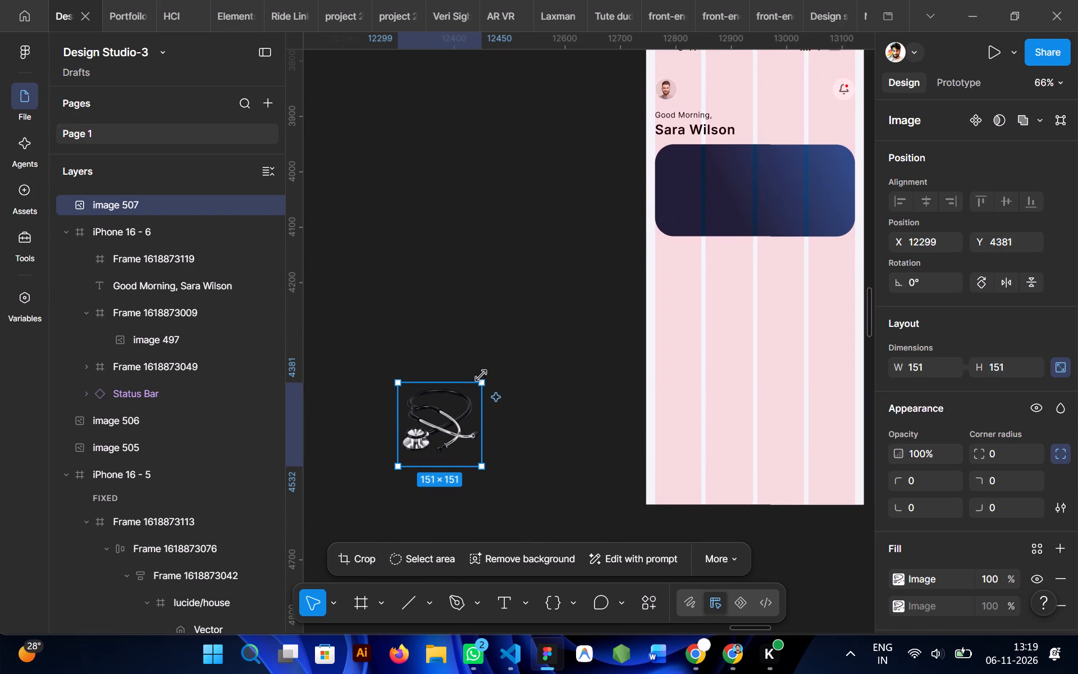
left_click_drag(483, 386, 453, 416)
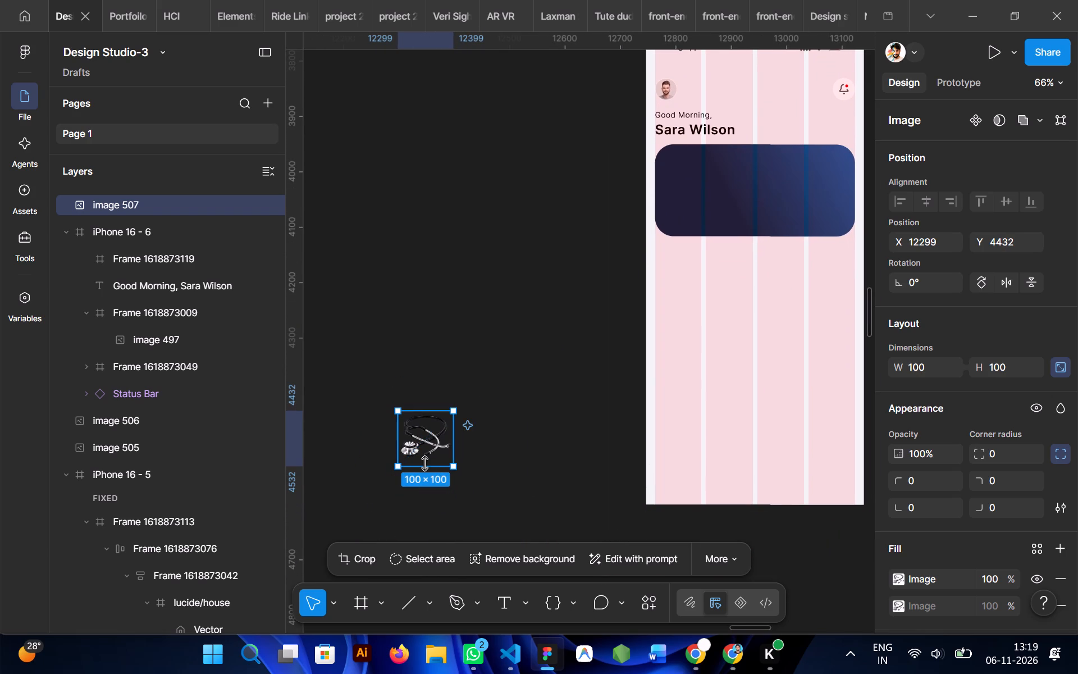
left_click(424, 463)
Place the stethoscope image inside the right part of the dark blue gradient card in iPhone 16 - 6.
left_click_drag(428, 436, 687, 194)
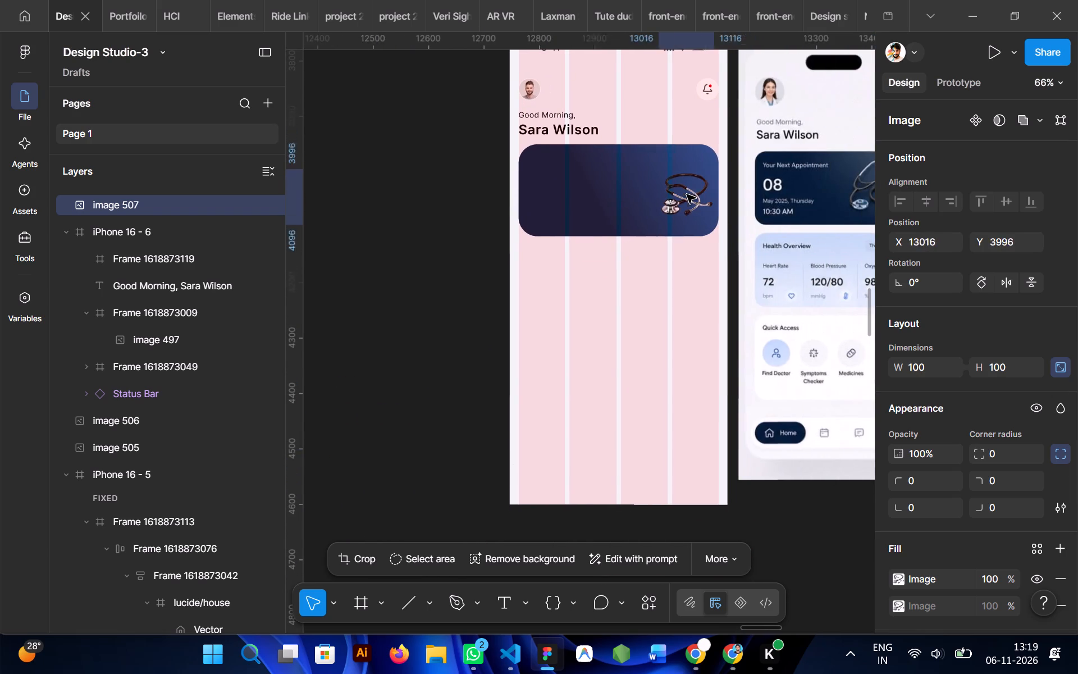
left_click_drag(687, 194, 679, 186)
left_click(421, 340)
Duplicate the reference app screen image and place the copy to the left of the iPhone 16 - 6 frame.
scroll(421, 340, "left", 1)
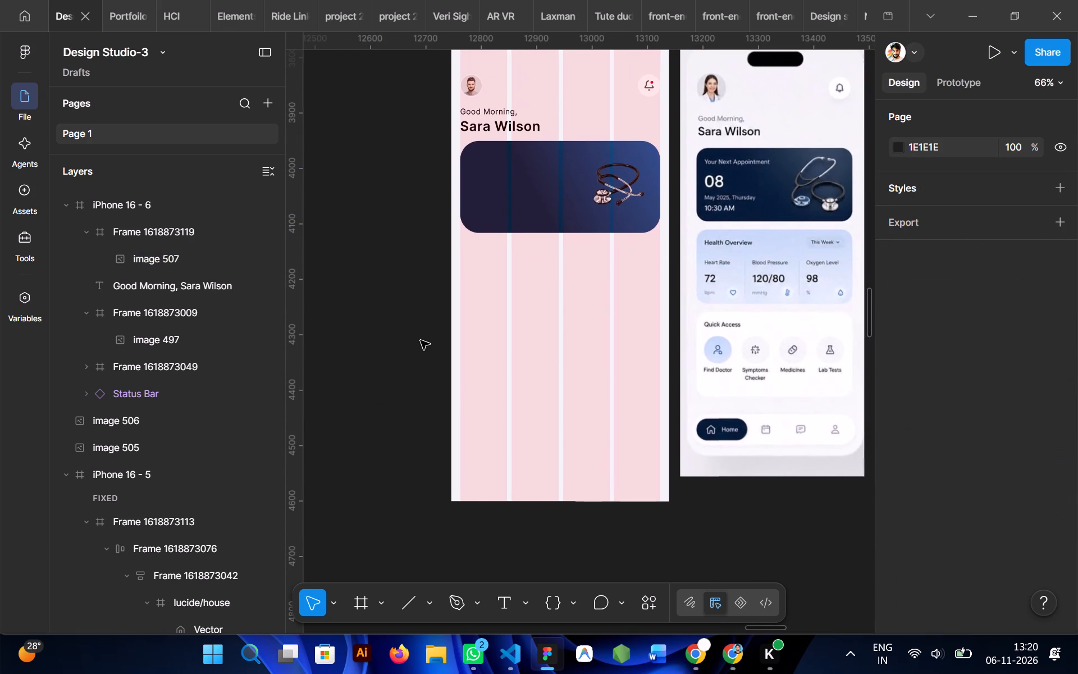
scroll(421, 340, "left", 1)
double_click(789, 180)
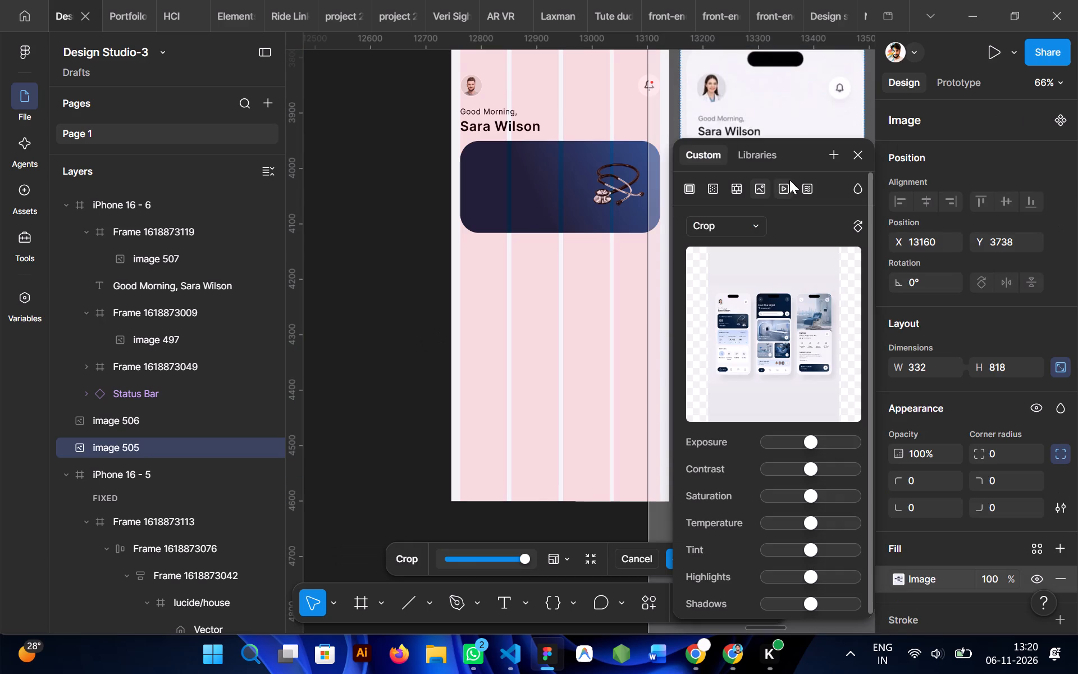
double_click(345, 341)
left_click(818, 267)
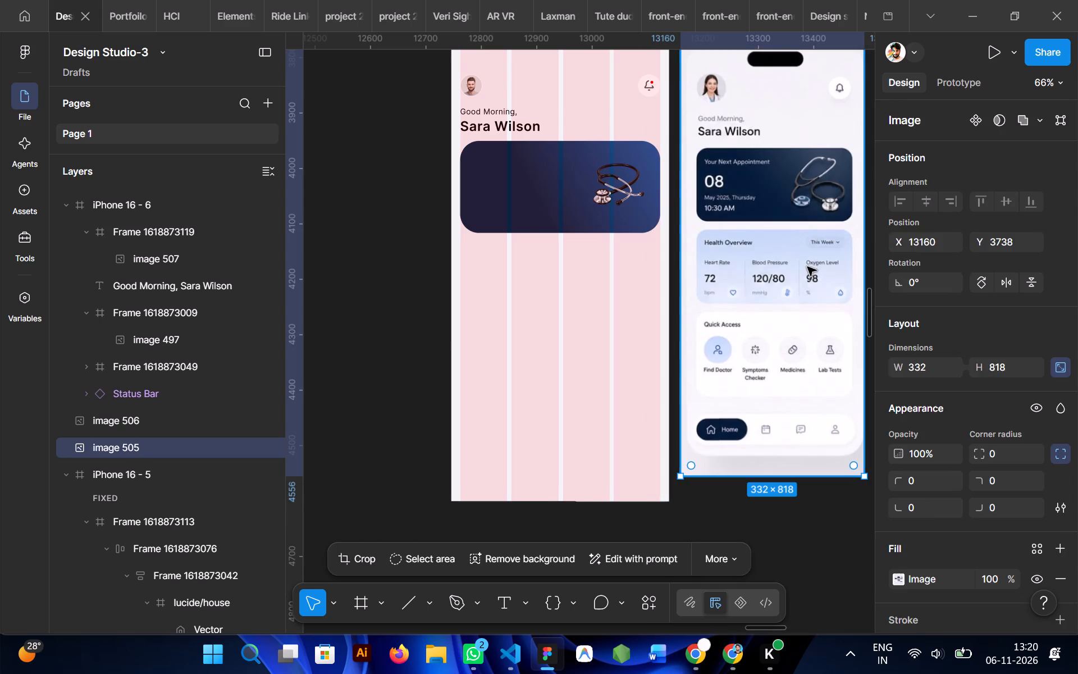
left_click_drag(807, 267, 347, 333, "alt")
Crop the copied reference image to only the stethoscope area of its appointment card, about 116 × 120.
scroll(347, 333, "right", 1)
scroll(440, 318, "down", 1)
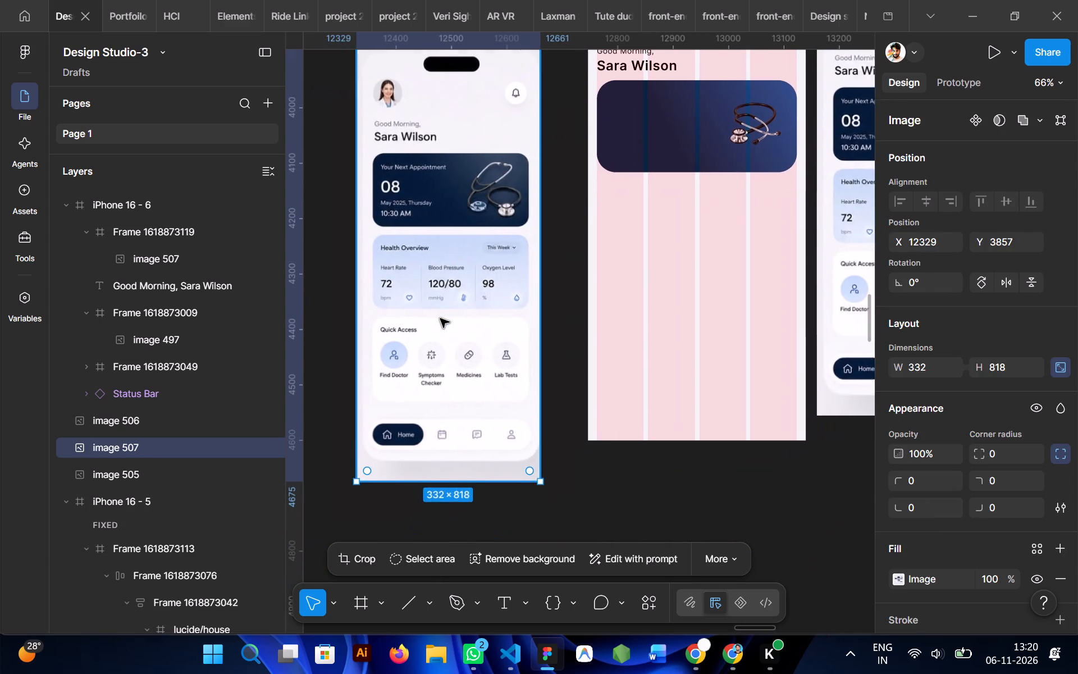
scroll(440, 318, "down", 1)
double_click(440, 318)
scroll(440, 318, "up", 1)
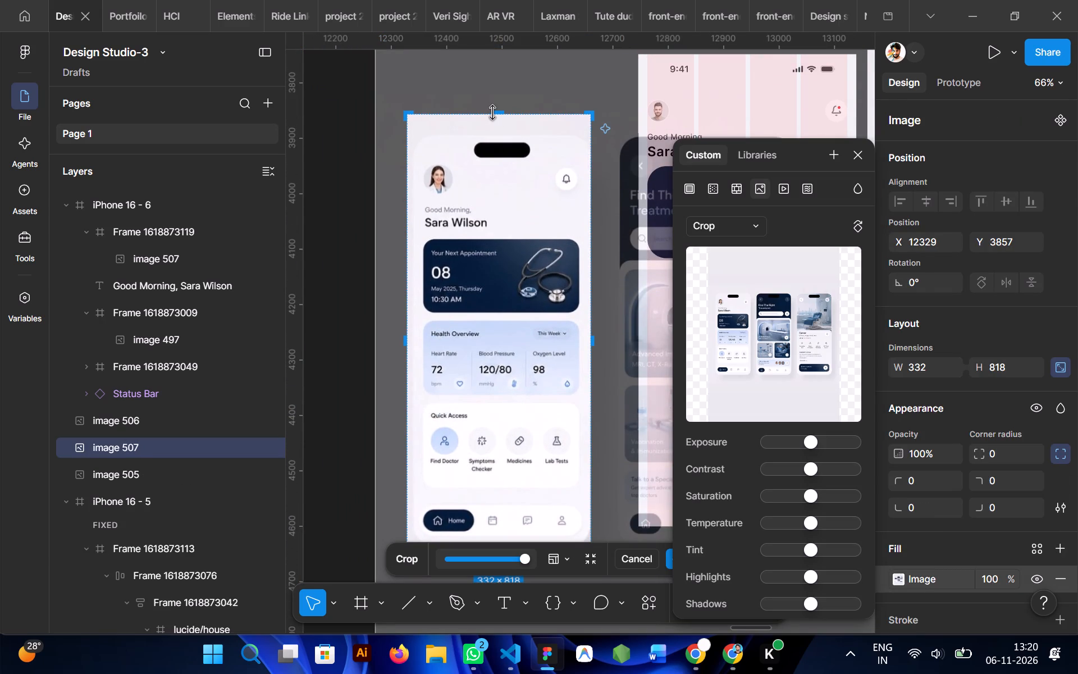
left_click_drag(493, 112, 510, 240)
scroll(510, 451, "down", 1)
left_click_drag(503, 460, 500, 443)
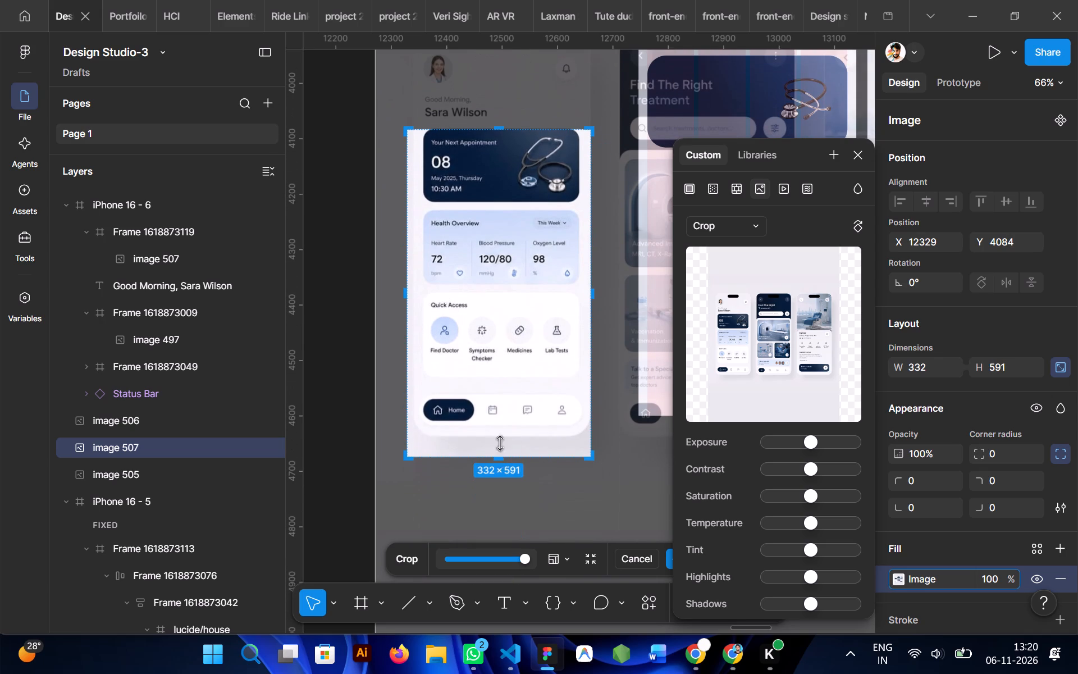
left_click_drag(500, 443, 500, 197)
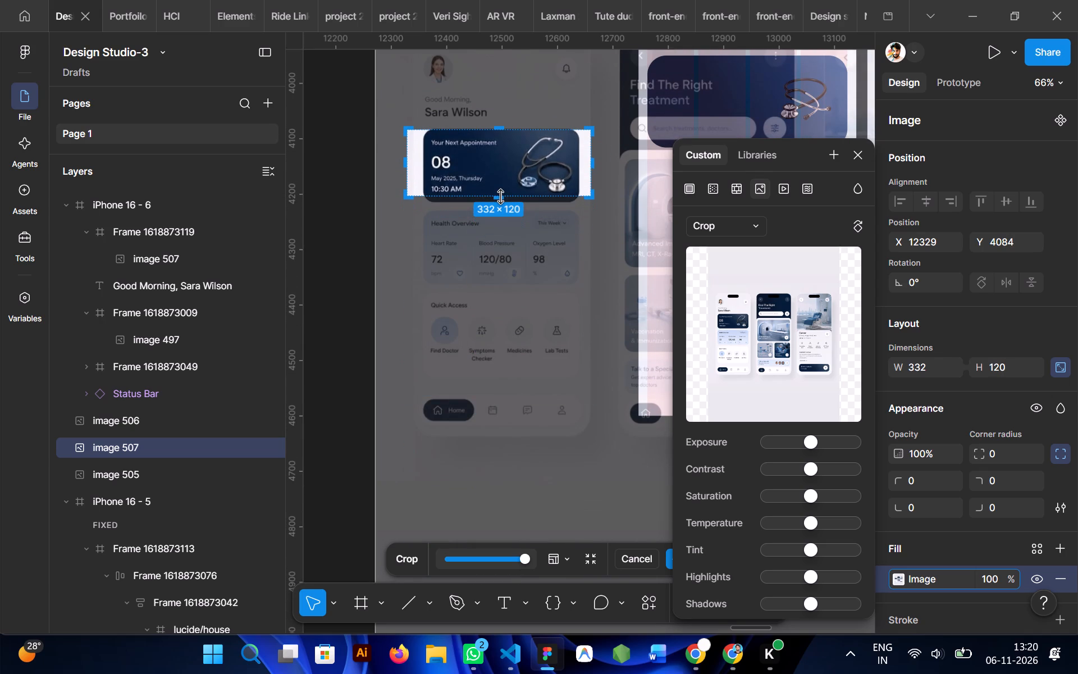
scroll(500, 197, "up", 1)
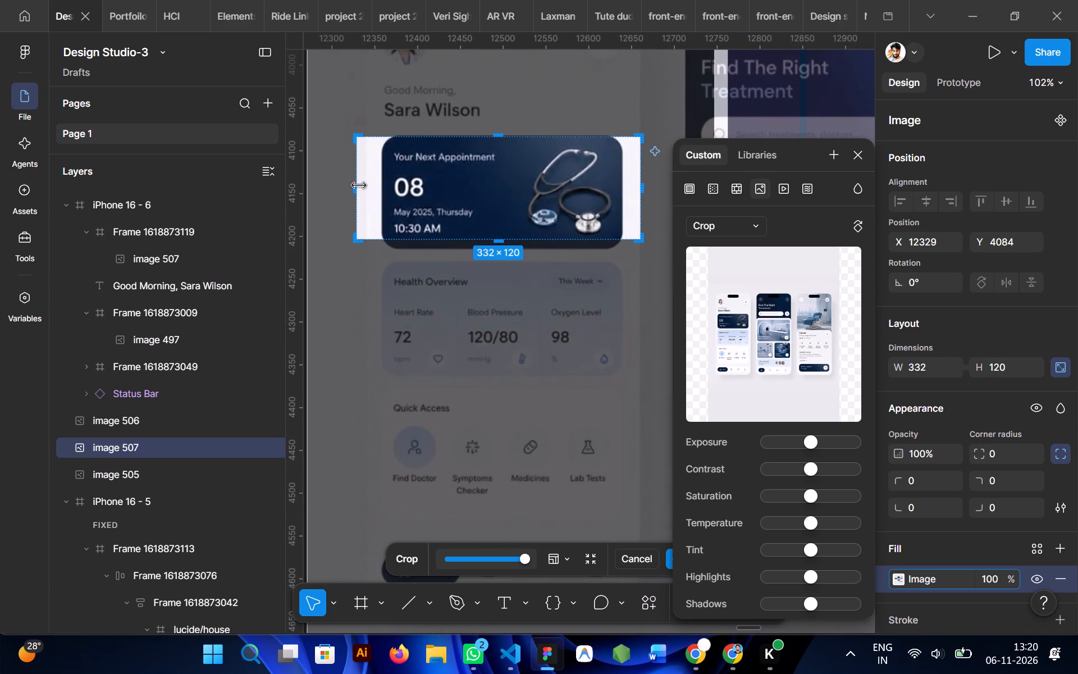
left_click_drag(358, 186, 520, 195)
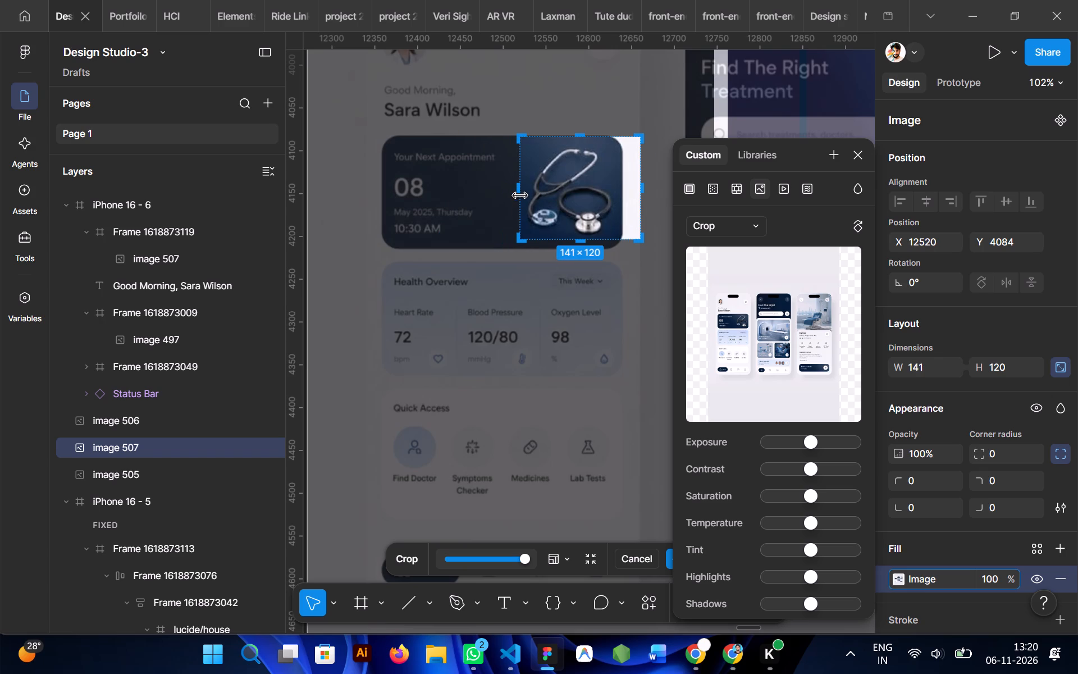
left_click(647, 188)
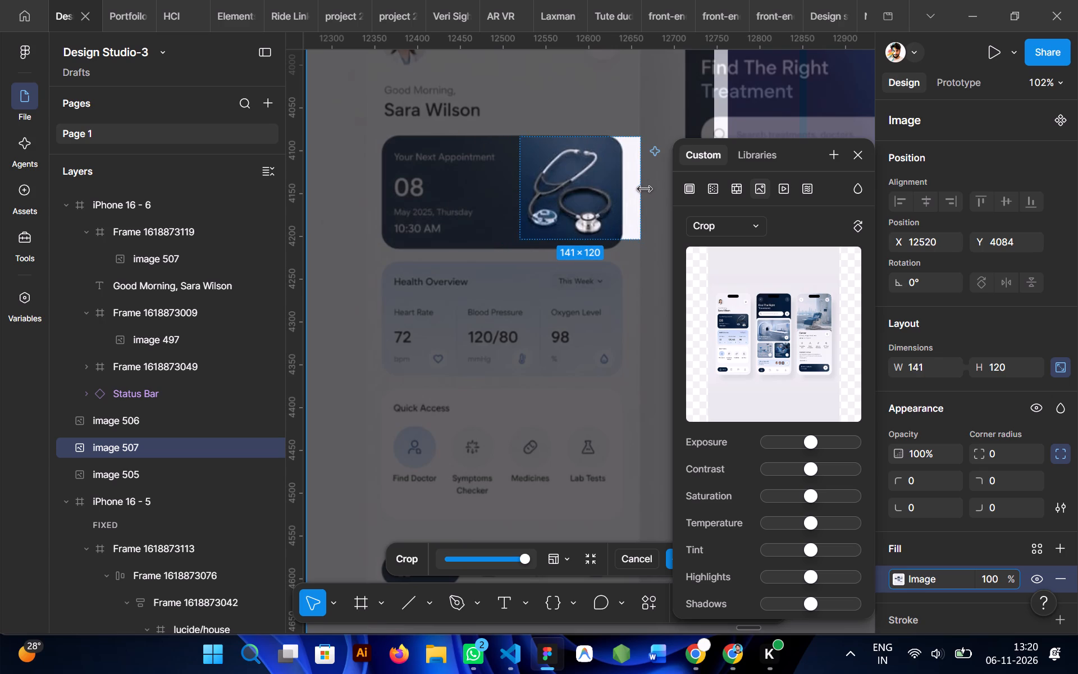
left_click_drag(645, 189, 619, 190)
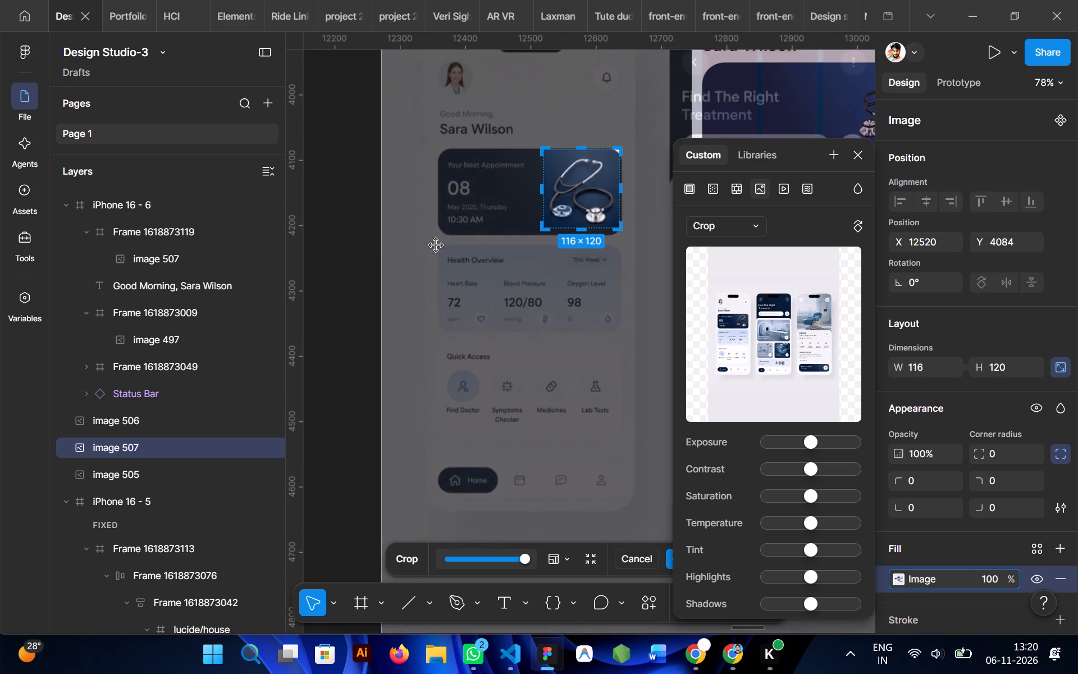
left_click(339, 251)
Edit the cropped stethoscope image with the AI prompt "generate same image without backgound".
left_click(636, 166)
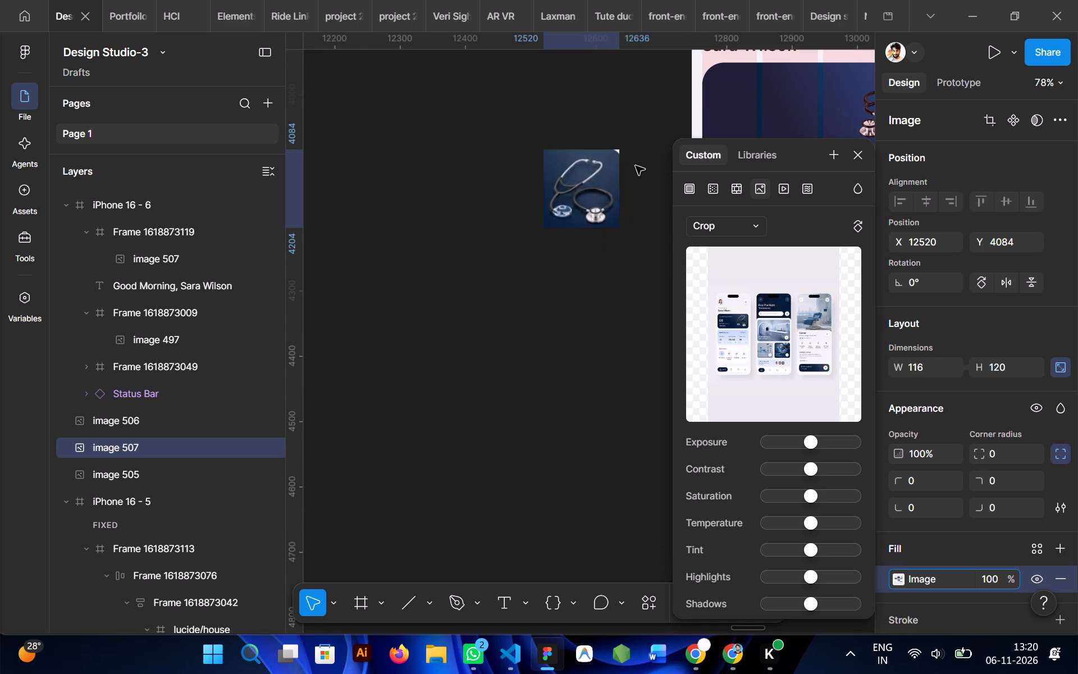
type("generate same image")
key("space")
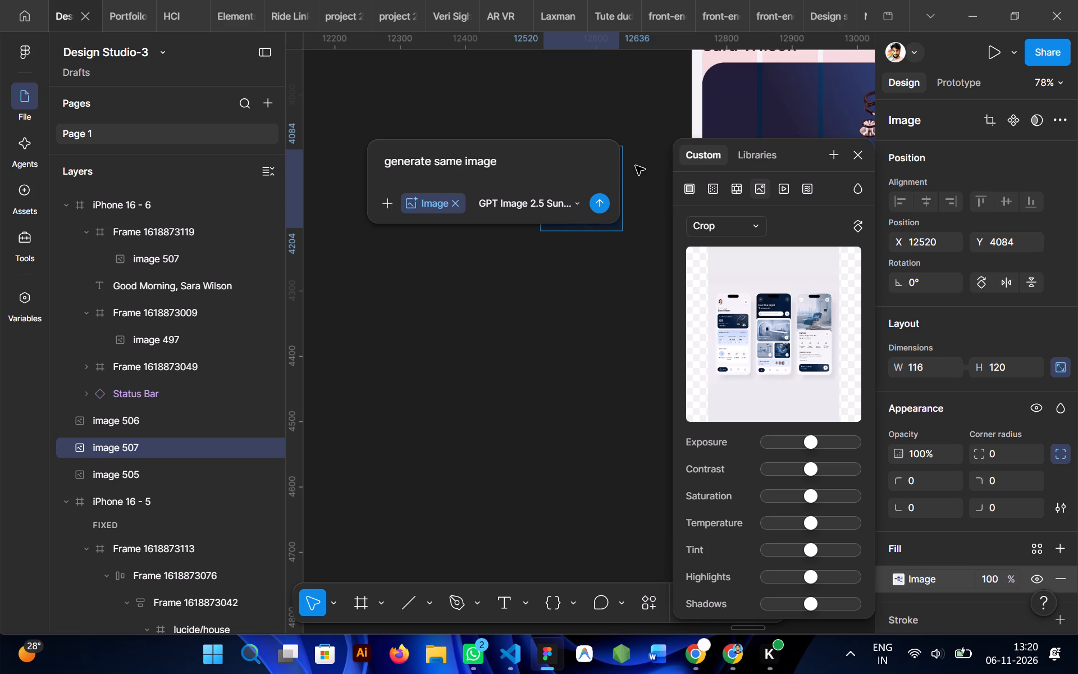
type("without backgoung")
key("BackSpace")
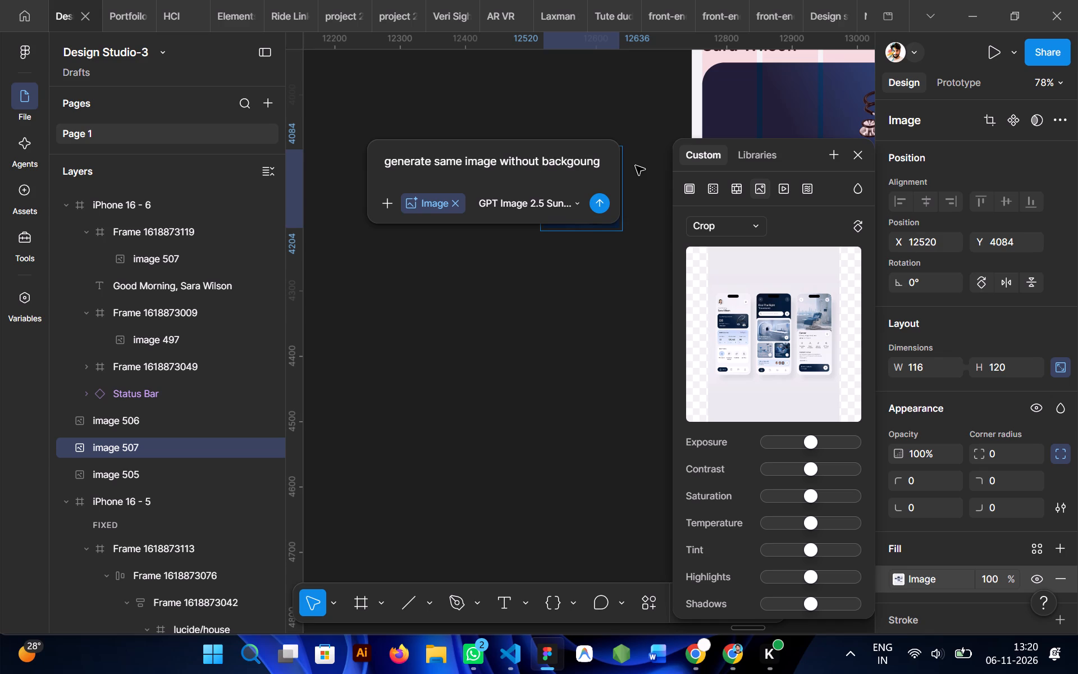
key("d")
key("Return")
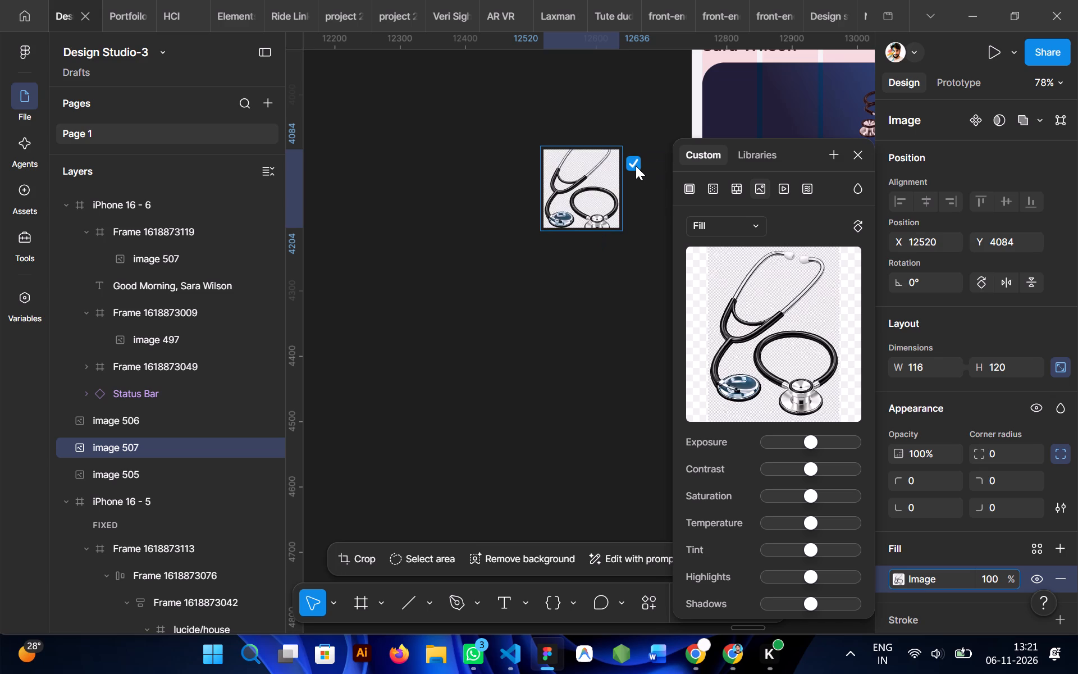
left_click(557, 275)
Inspect the generated stethoscope image and compare it with the gradient card and the reference screen's appointment card.
scroll(557, 275, "up", 1)
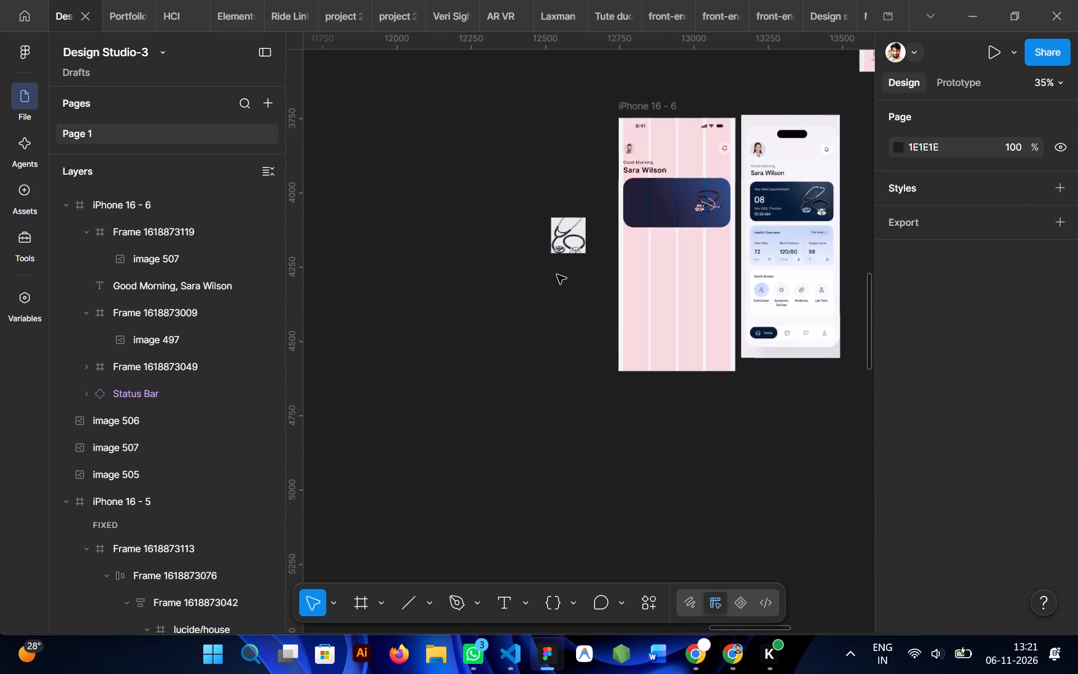
scroll(557, 275, "up", 1)
left_click(539, 247)
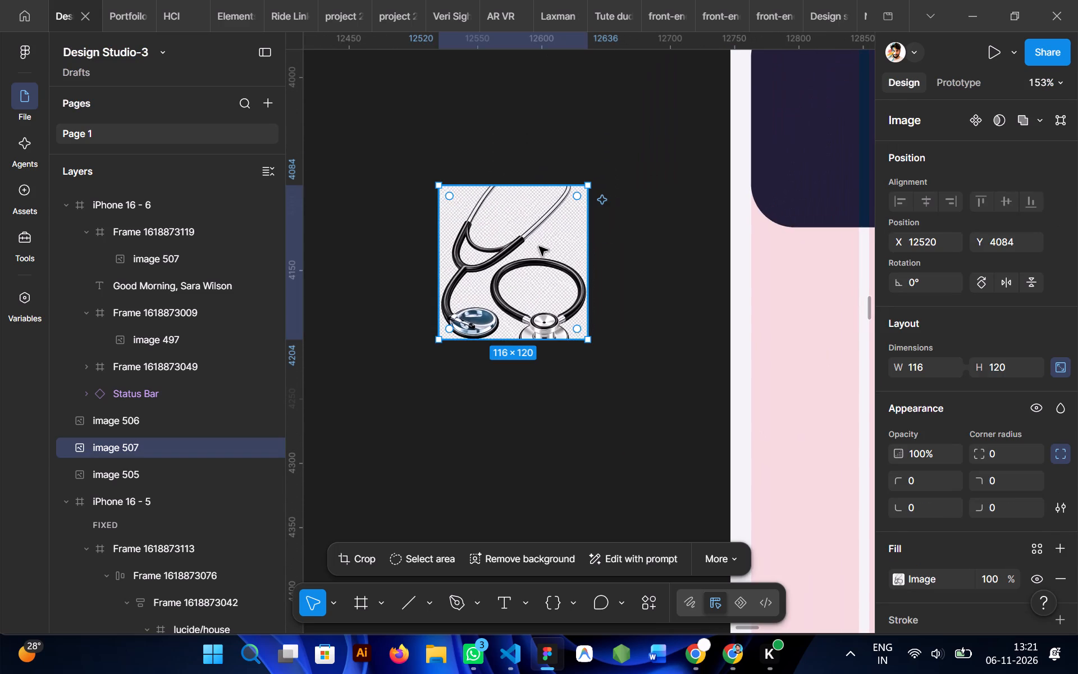
scroll(555, 308, "left", 3)
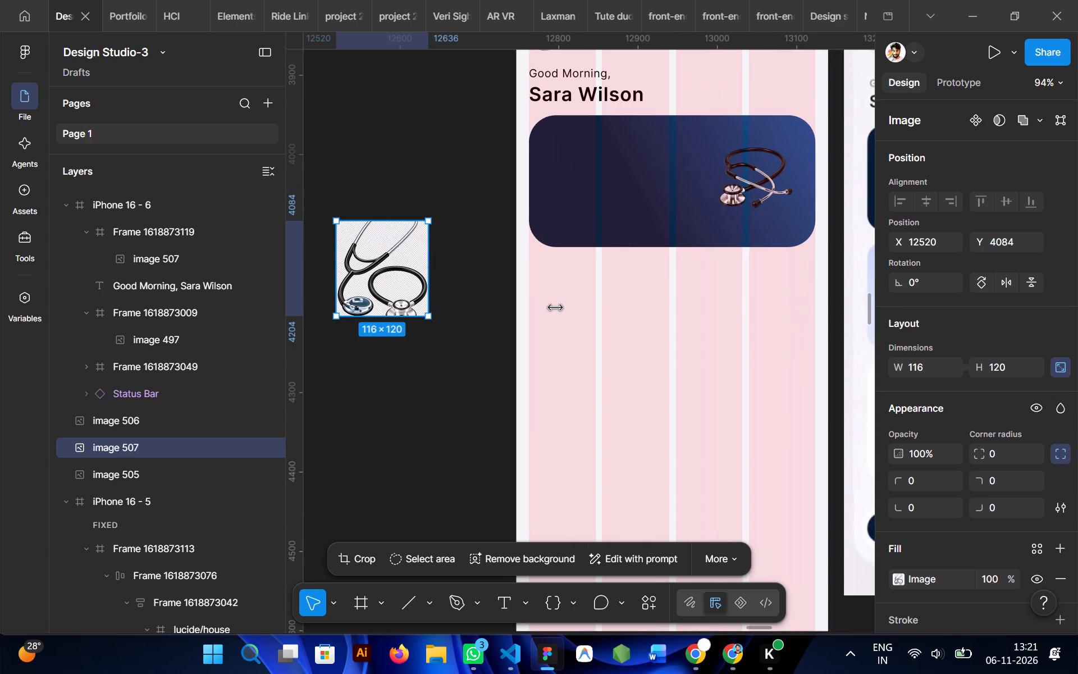
scroll(555, 308, "left", 2)
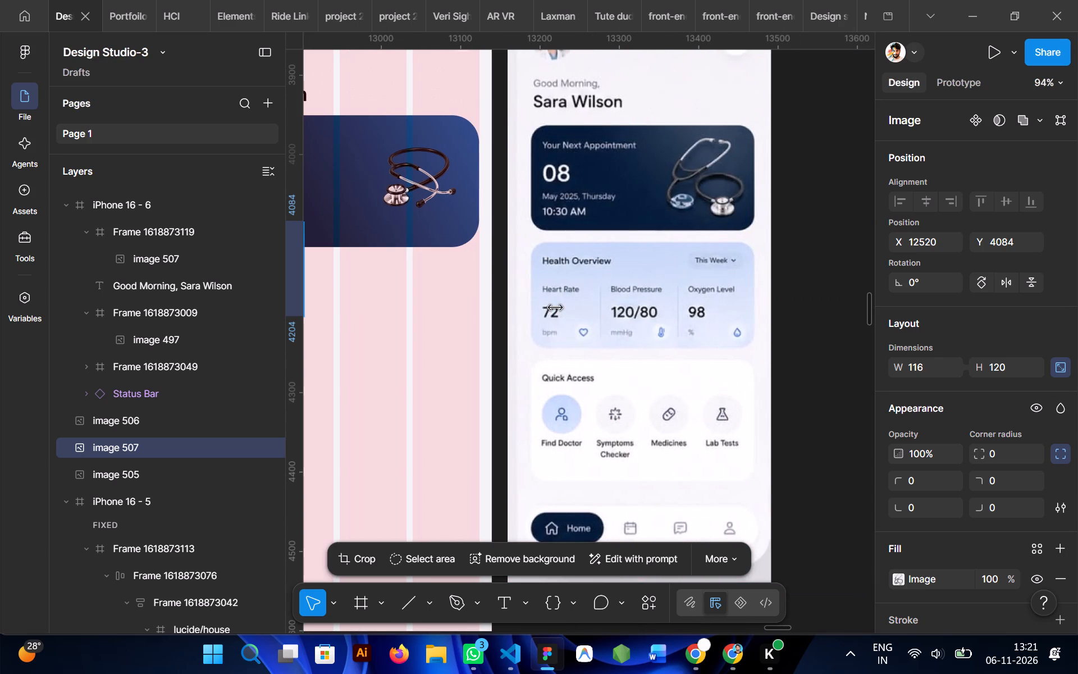
Switch to Chrome and browse the "doctor stereoscope image" results for a suitable stethoscope picture.
scroll(555, 308, "right", 1)
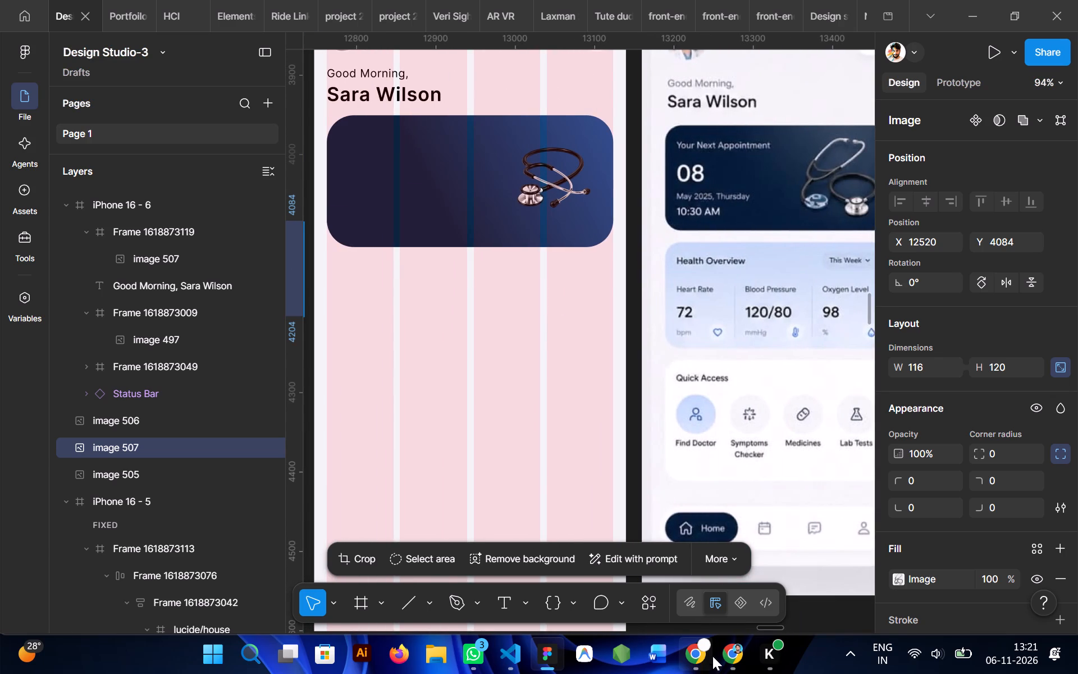
left_click(698, 656)
scroll(819, 421, "down", 3)
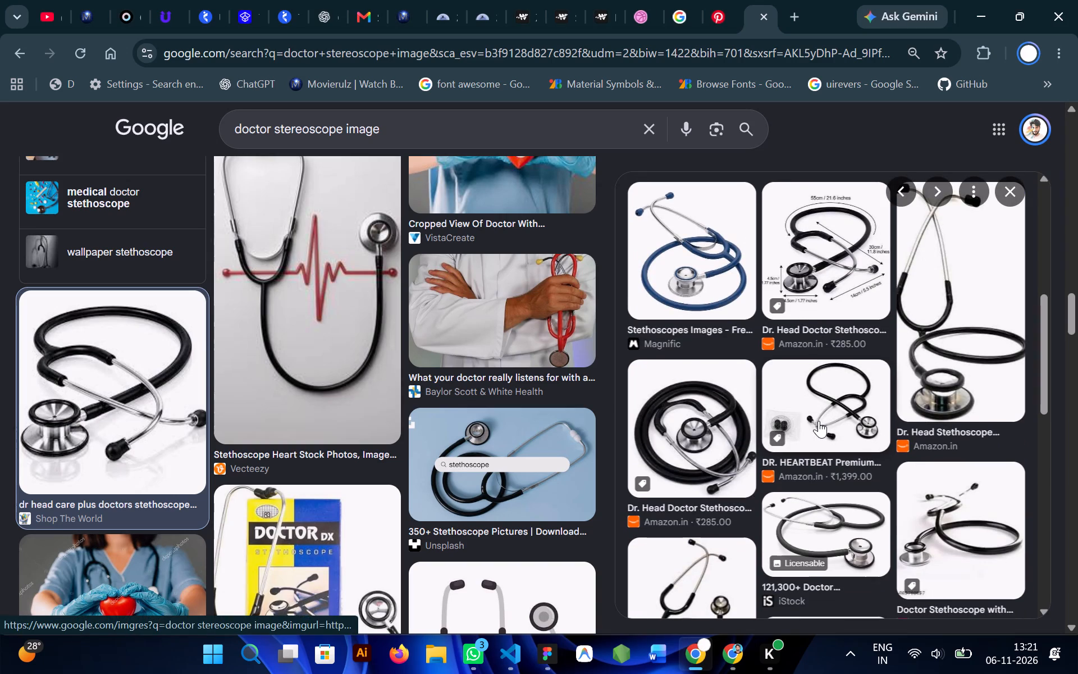
scroll(819, 421, "down", 2)
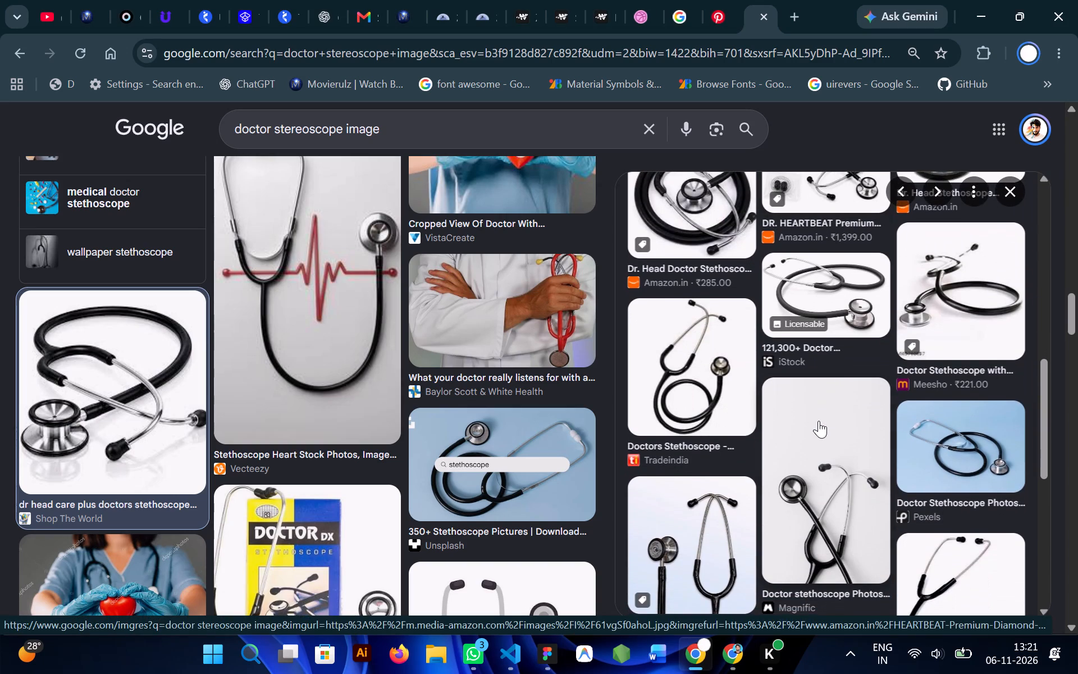
scroll(819, 421, "down", 2)
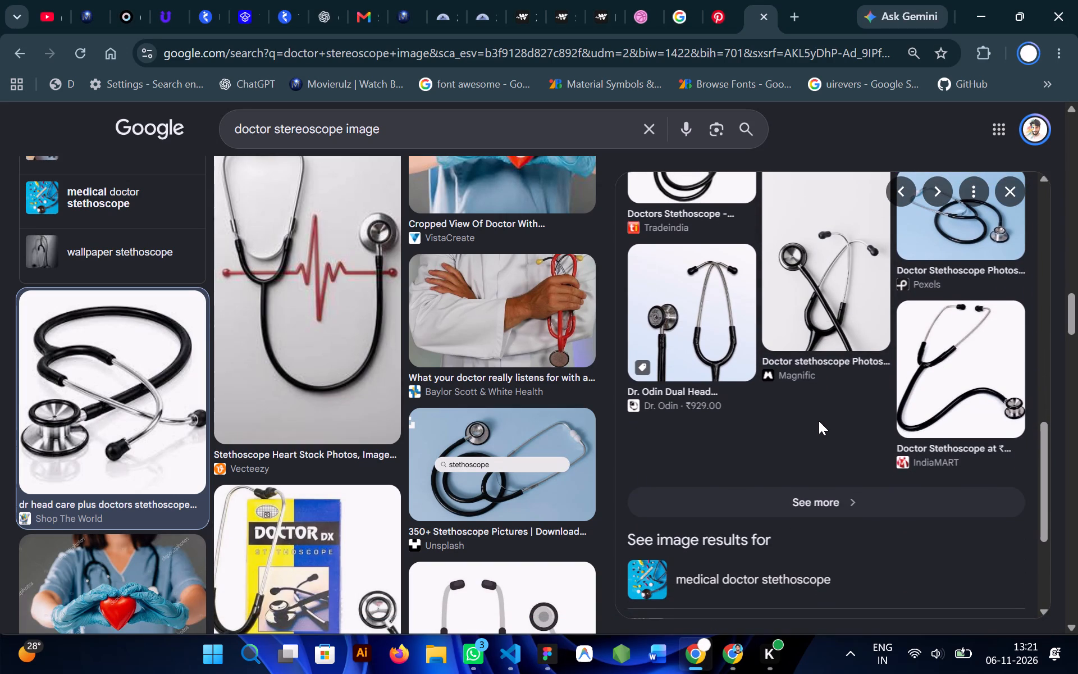
scroll(301, 423, "down", 4)
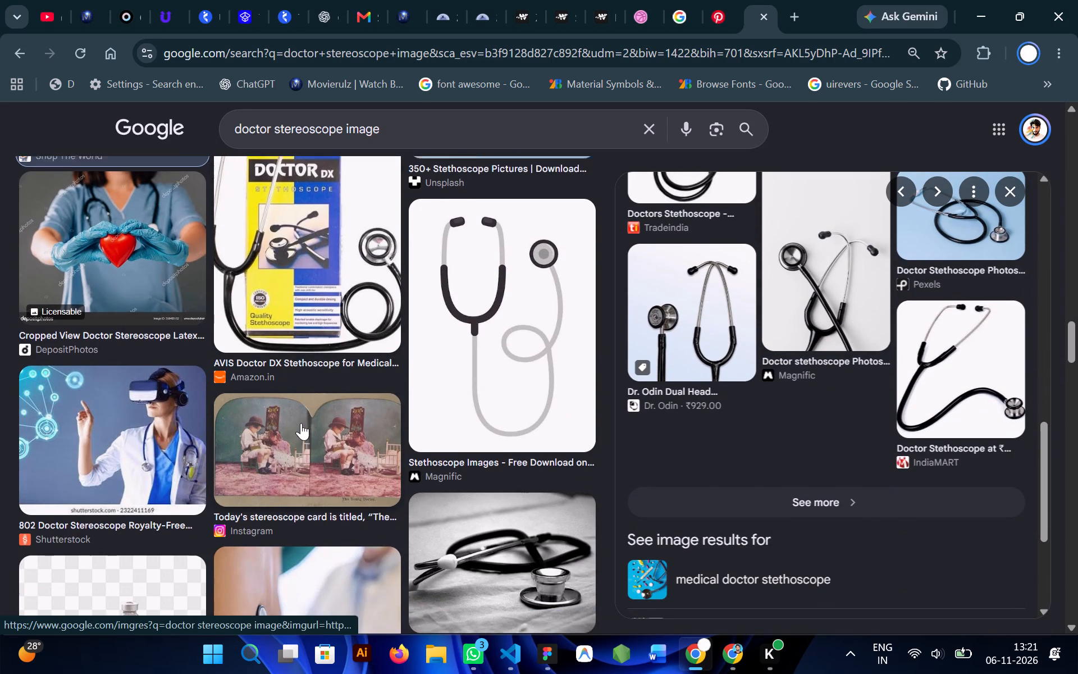
scroll(301, 423, "down", 3)
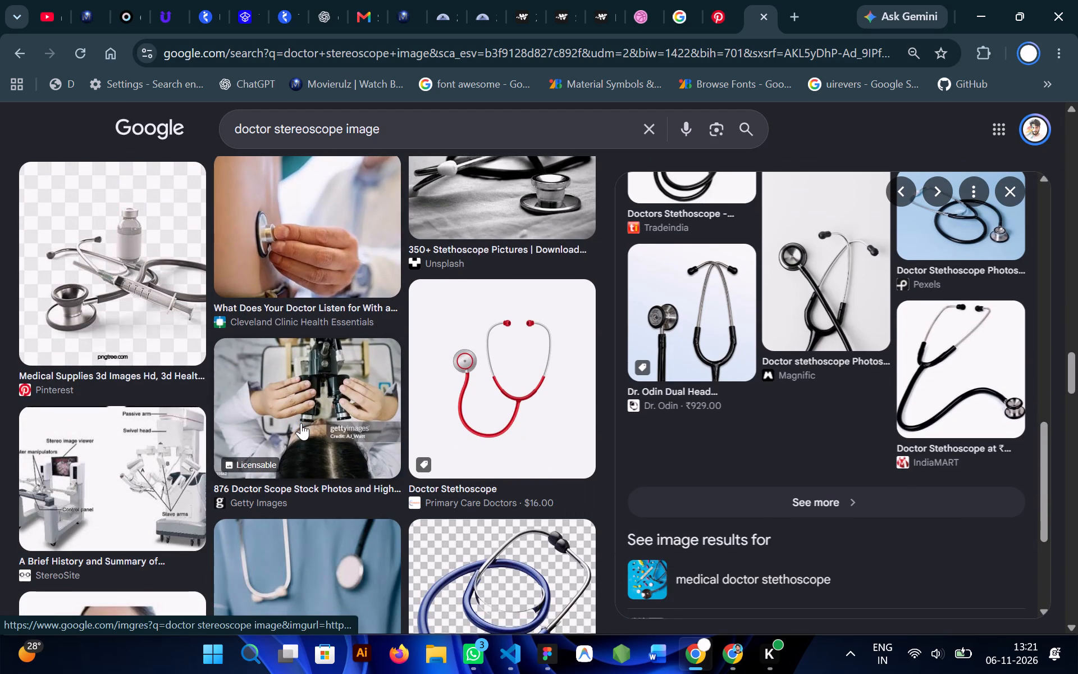
scroll(301, 423, "down", 7)
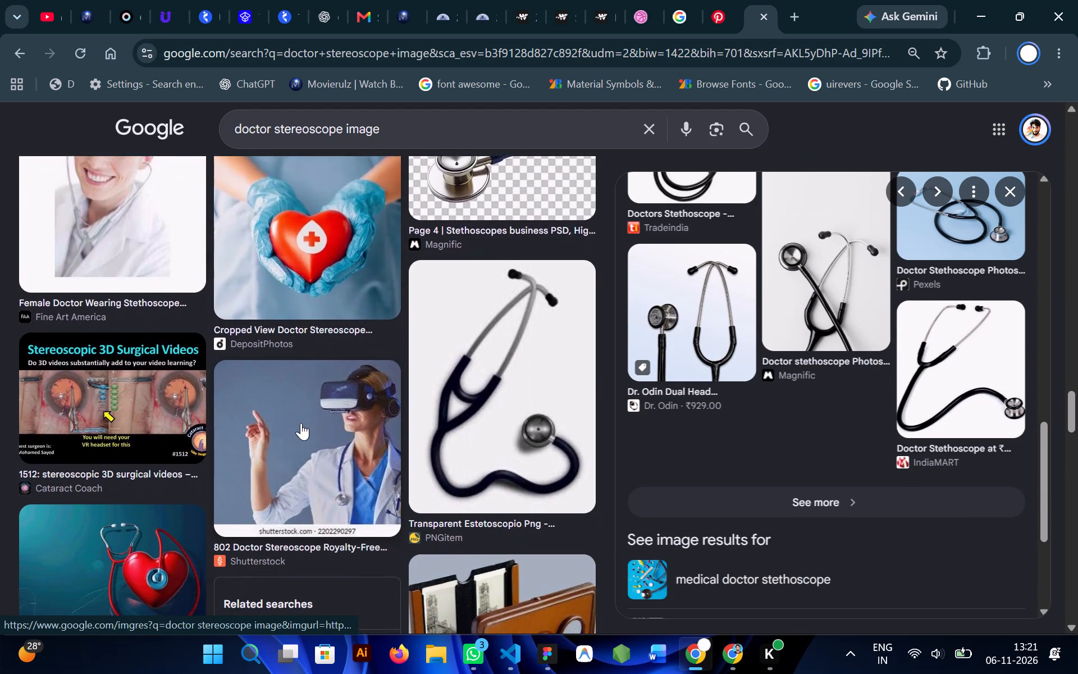
scroll(301, 423, "down", 3)
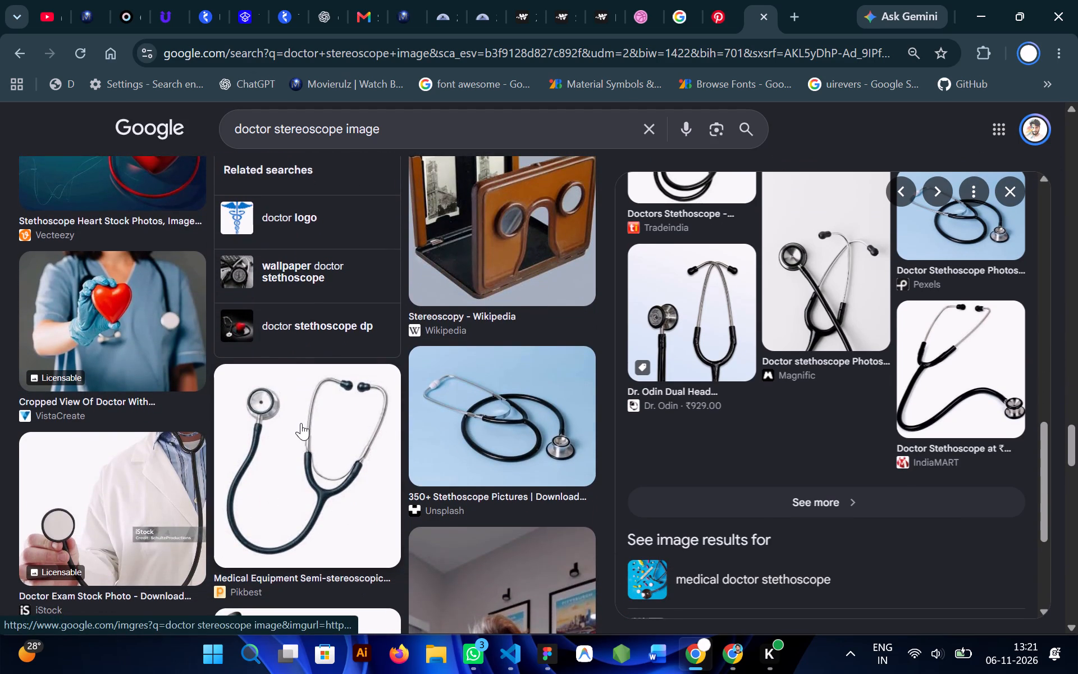
scroll(301, 423, "down", 6)
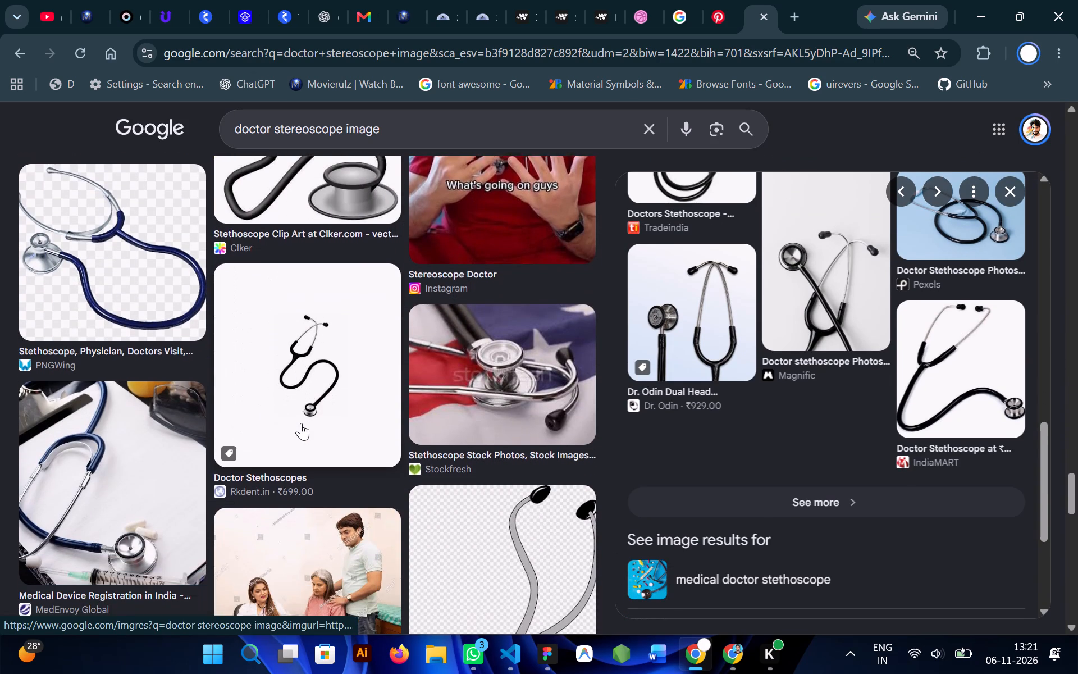
scroll(301, 423, "down", 2)
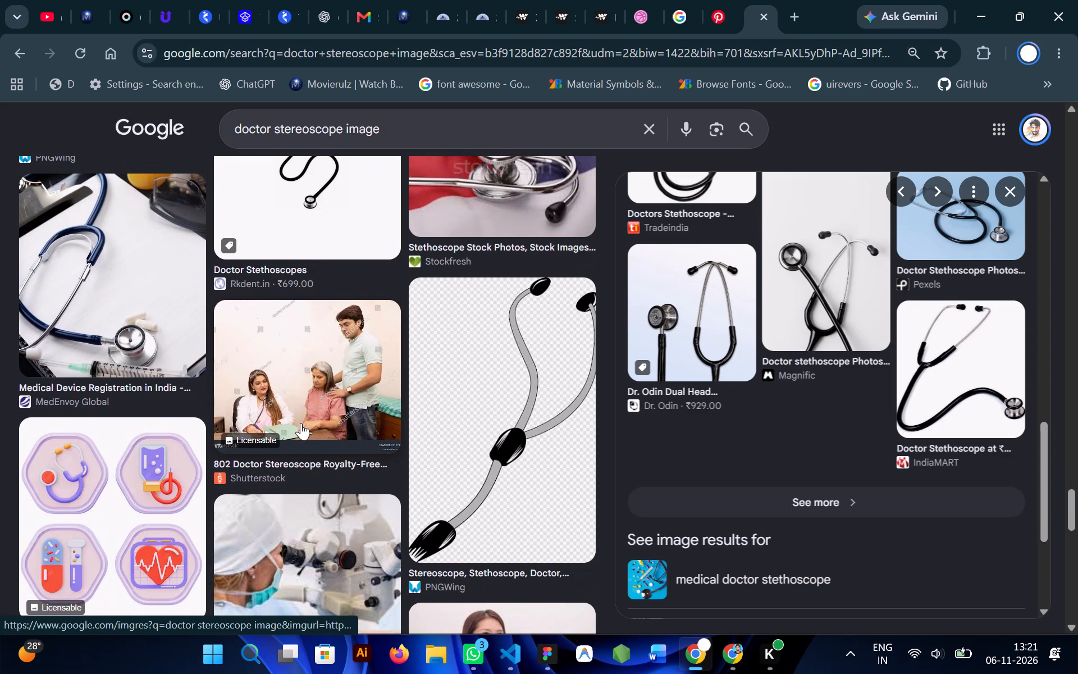
scroll(451, 425, "down", 5)
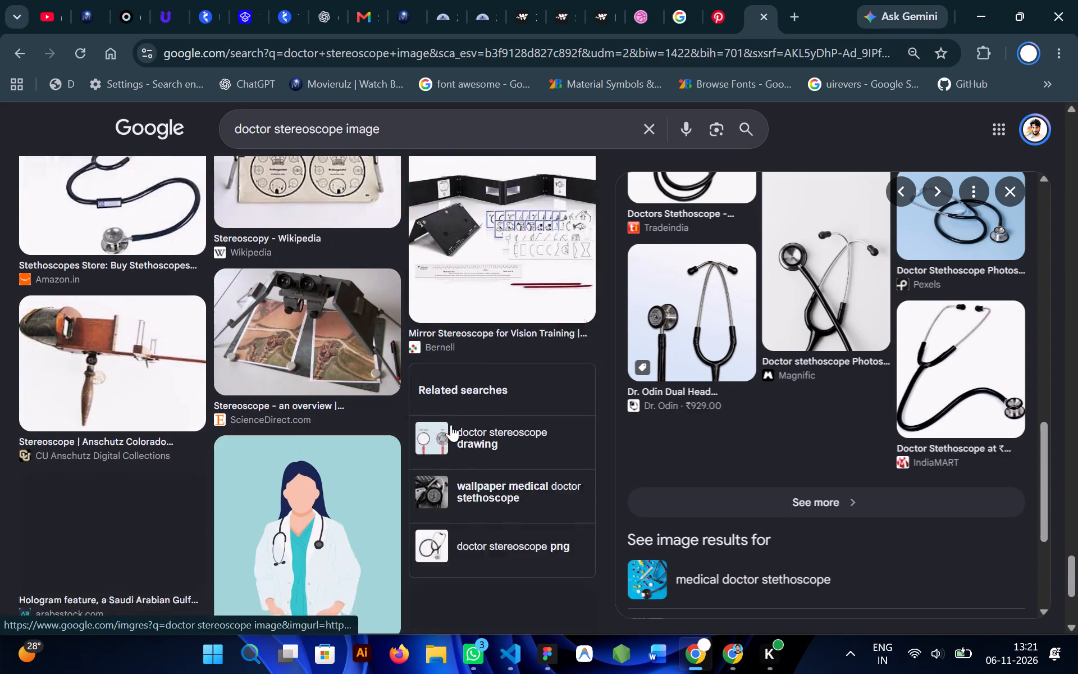
scroll(748, 432, "up", 7)
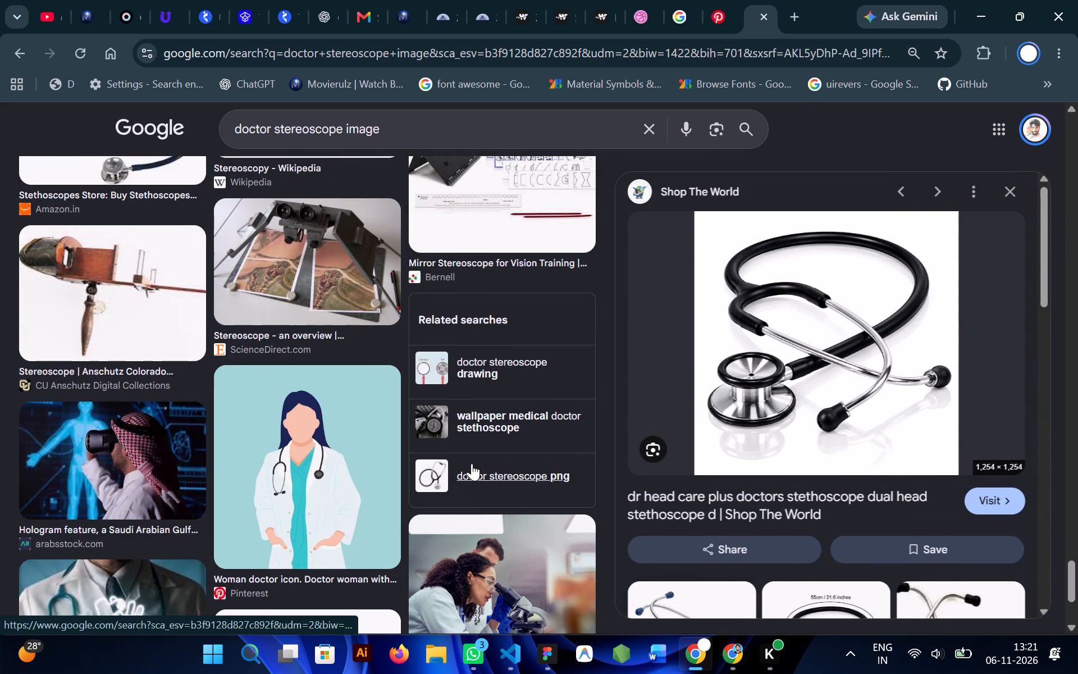
scroll(472, 463, "right", 1)
Back in Figma, enlarge the stethoscope image on the dark blue card to about 116 × 116.
left_click(551, 659)
scroll(561, 331, "right", 1)
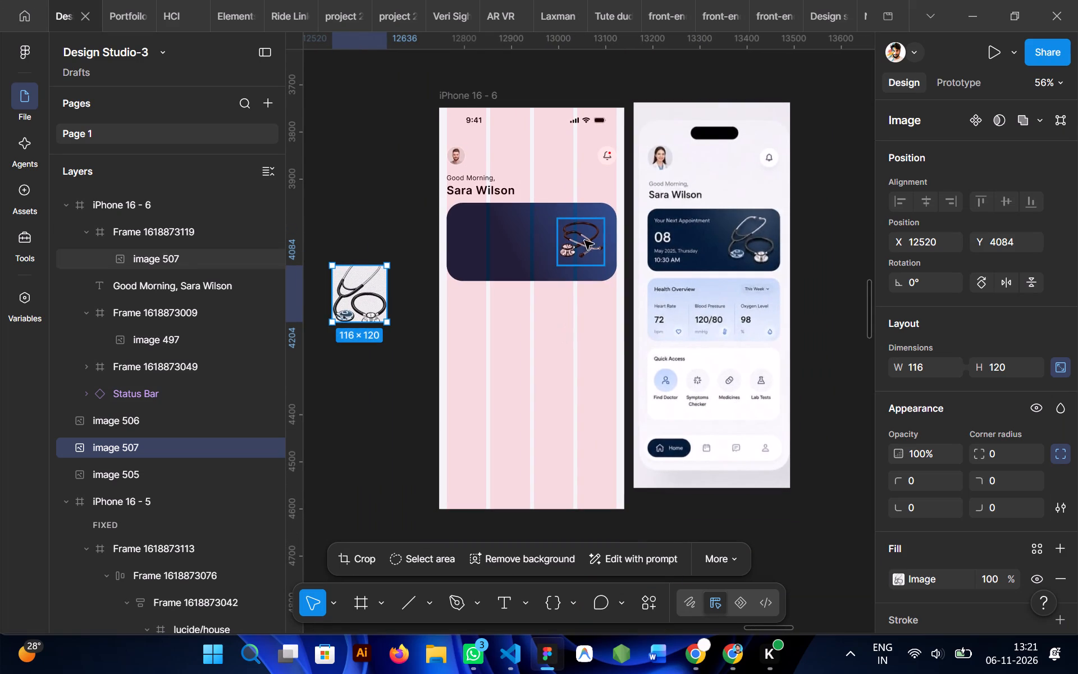
left_click(575, 239, "ctrl")
left_click_drag(561, 267, 555, 272)
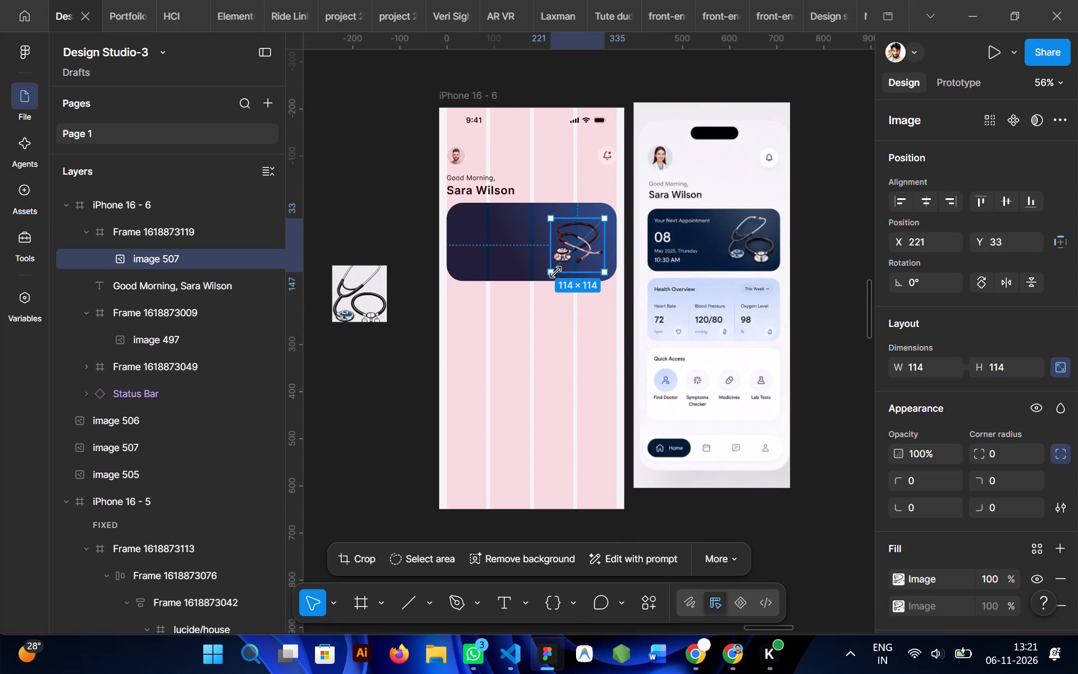
left_click_drag(555, 272, 551, 273)
left_click(359, 384)
Delete the cropped reference stethoscope image beside the iPhone 16 - 6 frame.
scroll(359, 384, "right", 1)
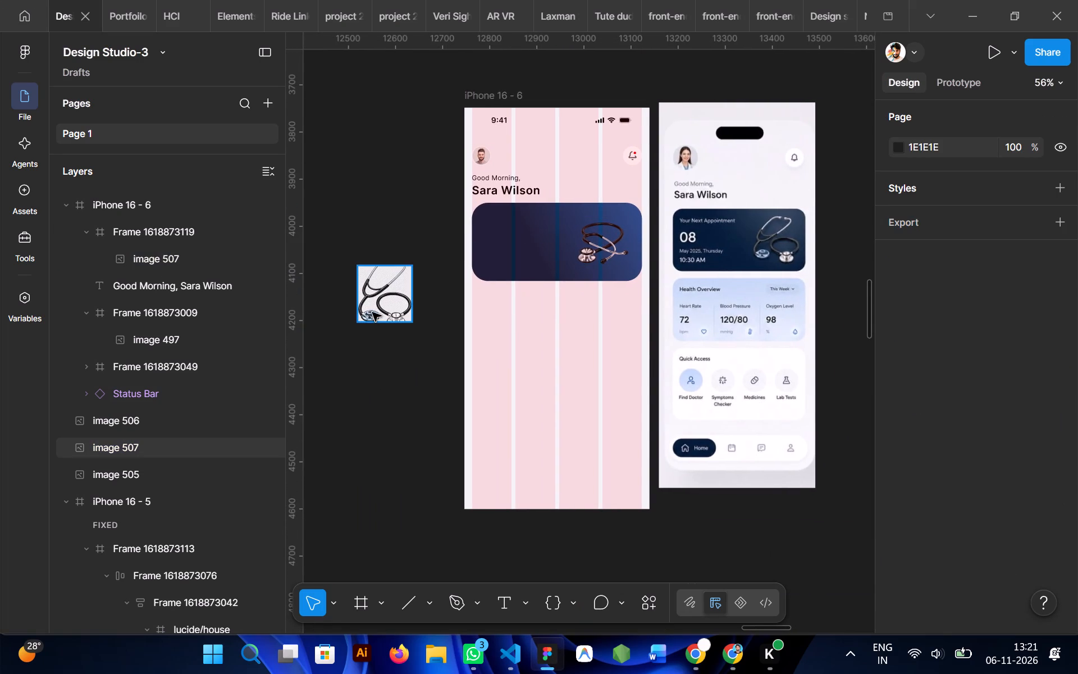
left_click(372, 306)
key("Delete")
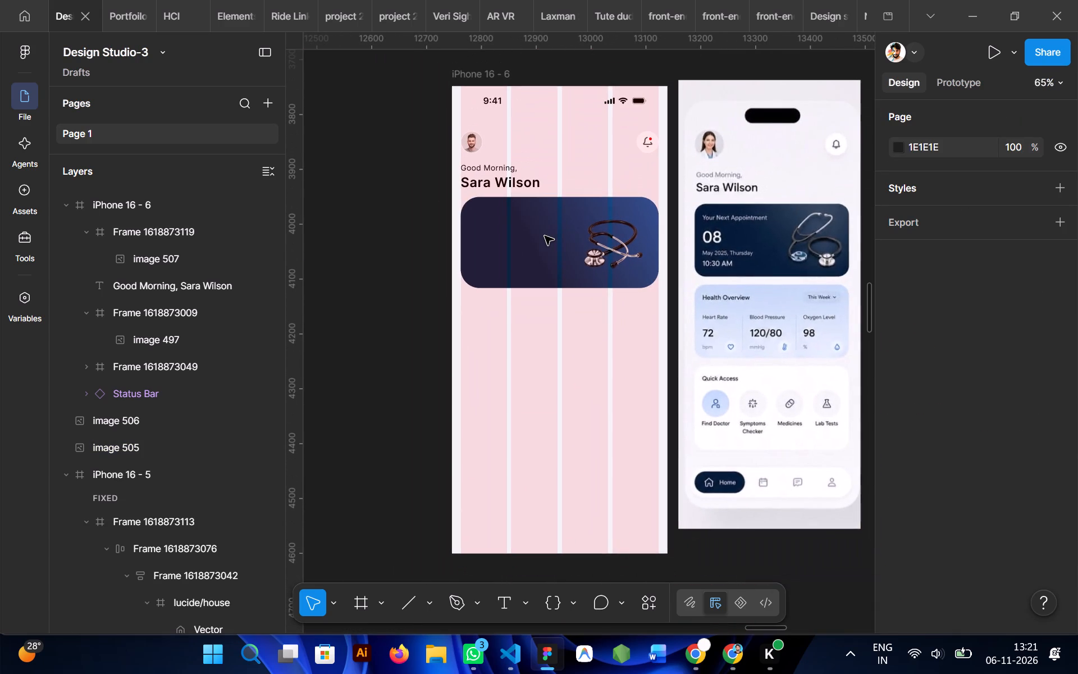
Duplicate the card's stethoscope image and place the copy on the empty canvas left of the iPhone 16 - 6 frame.
double_click(635, 238)
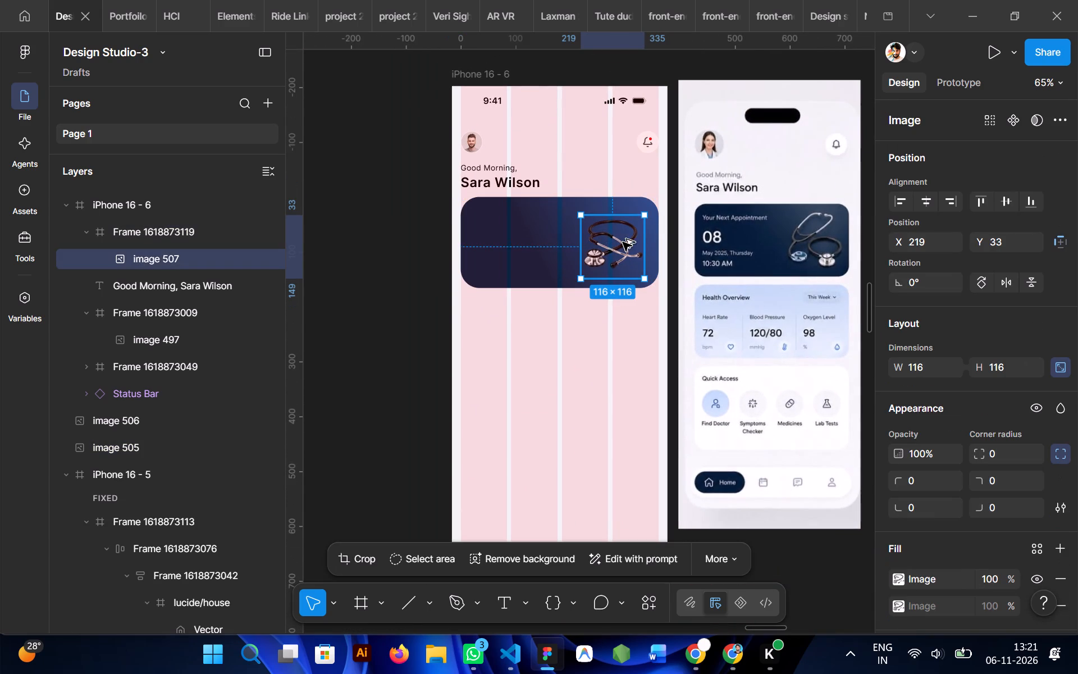
left_click_drag(623, 242, 368, 308, "alt")
Edit the copied stethoscope image with the AI prompt "add reflection down side".
scroll(368, 308, "right", 1)
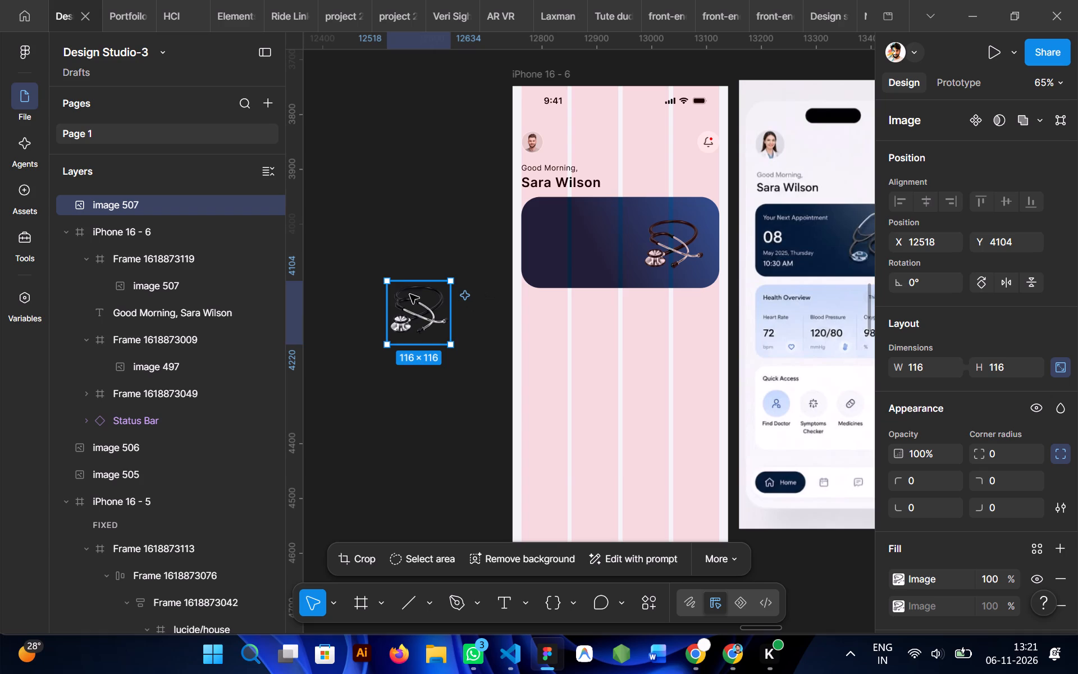
left_click(471, 302)
type("add")
key("space")
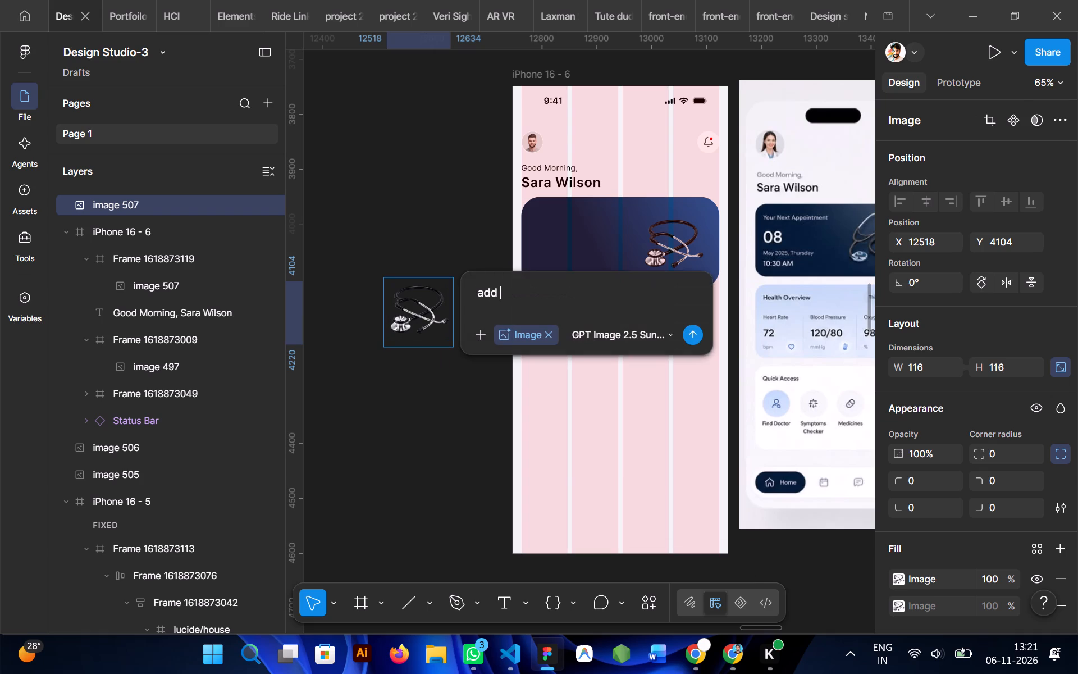
type("reflection")
key("space")
type("imag")
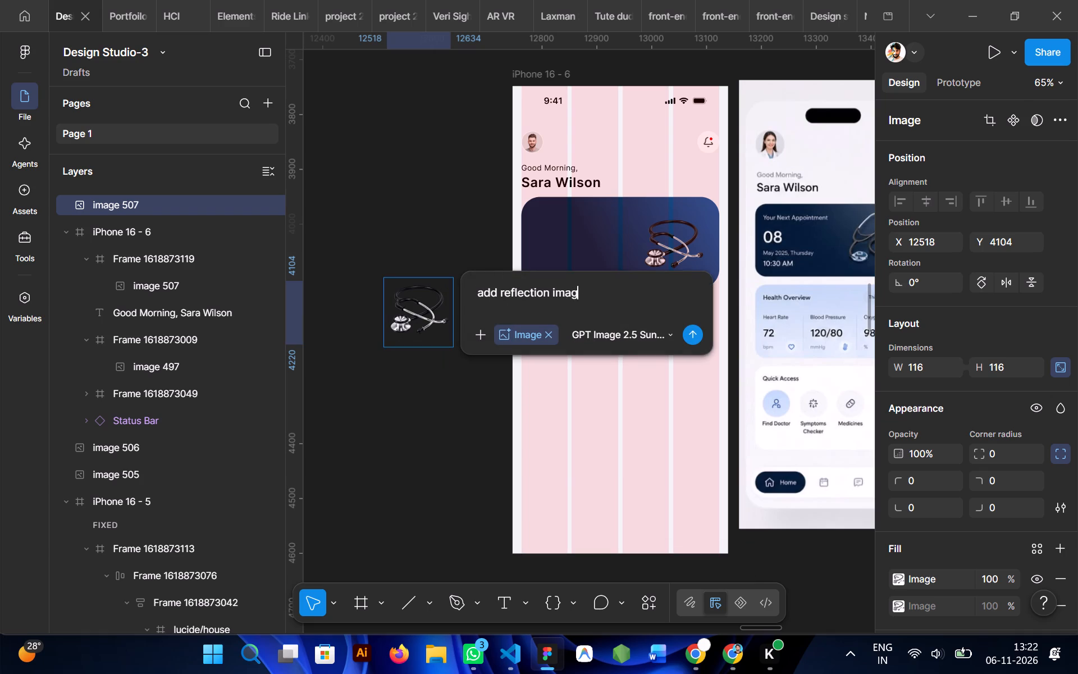
key("ctrl+BackSpace")
type("down side")
key("space")
key("Return")
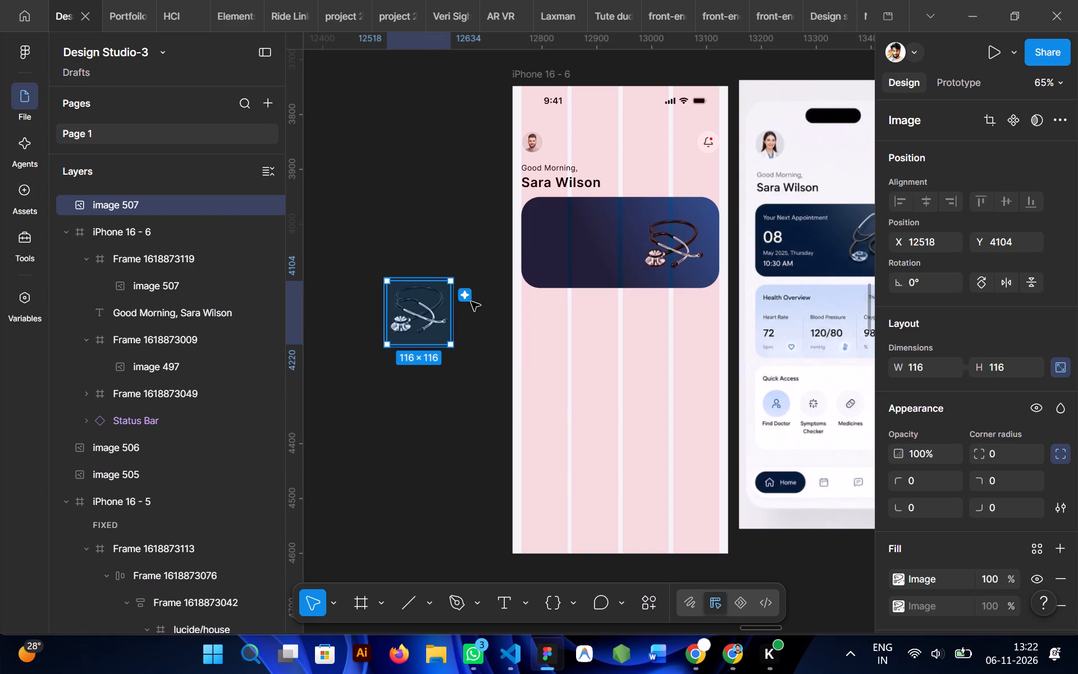
left_click(628, 334)
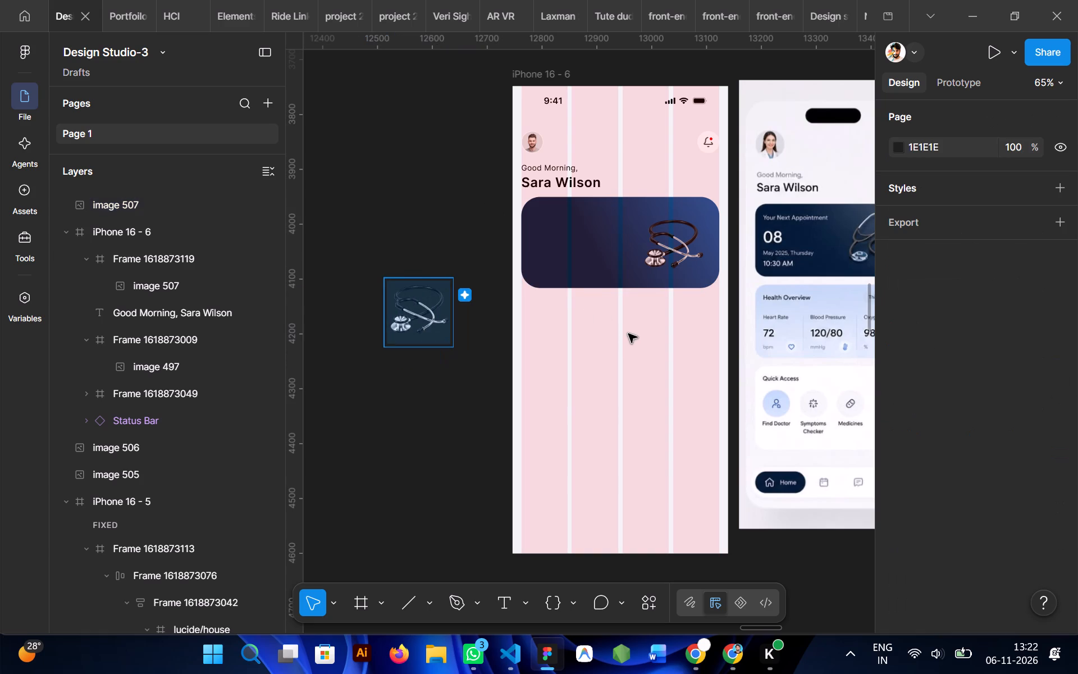
Add the text "Your Next Appointment" on the dark blue card, near its top and left of the stethoscope.
scroll(628, 334, "left", 1)
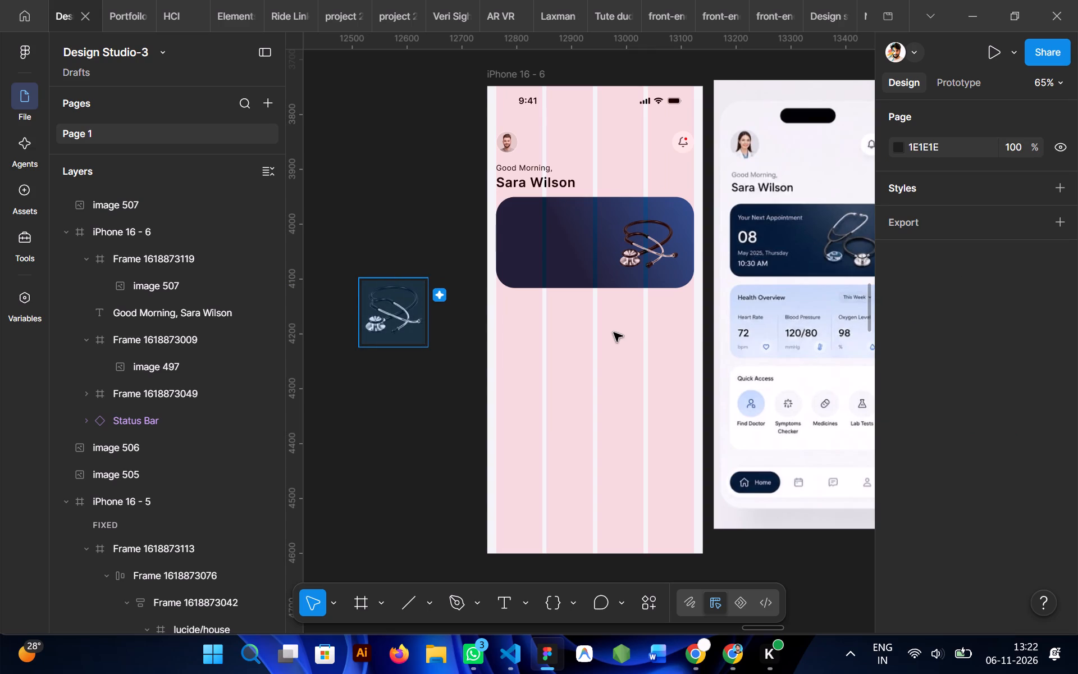
key("t")
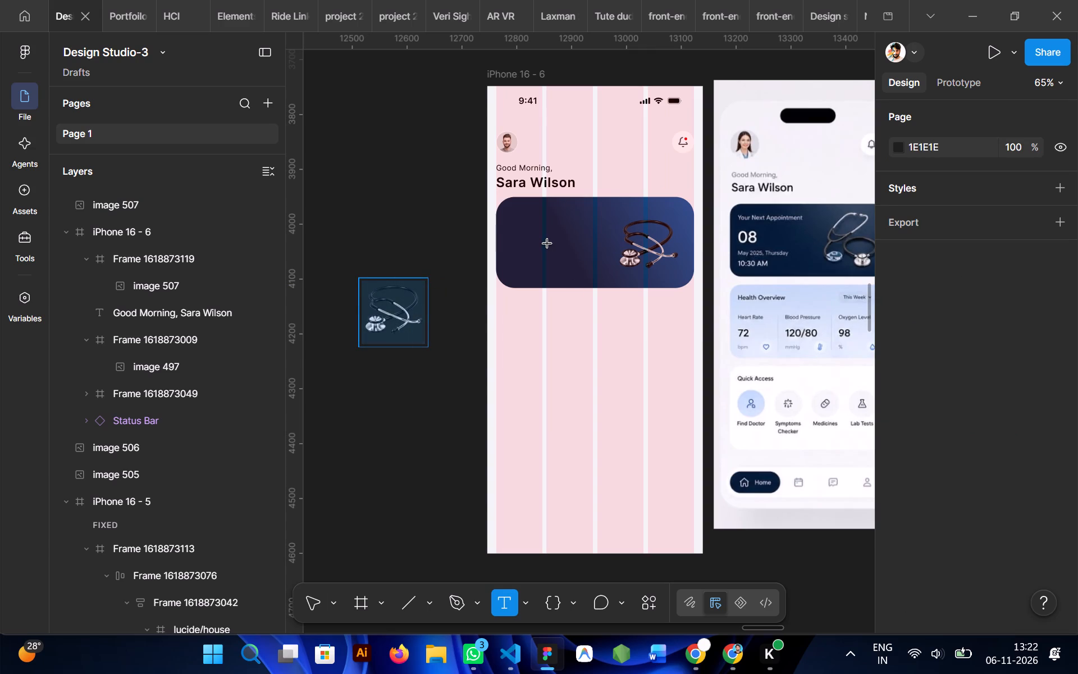
left_click(528, 220)
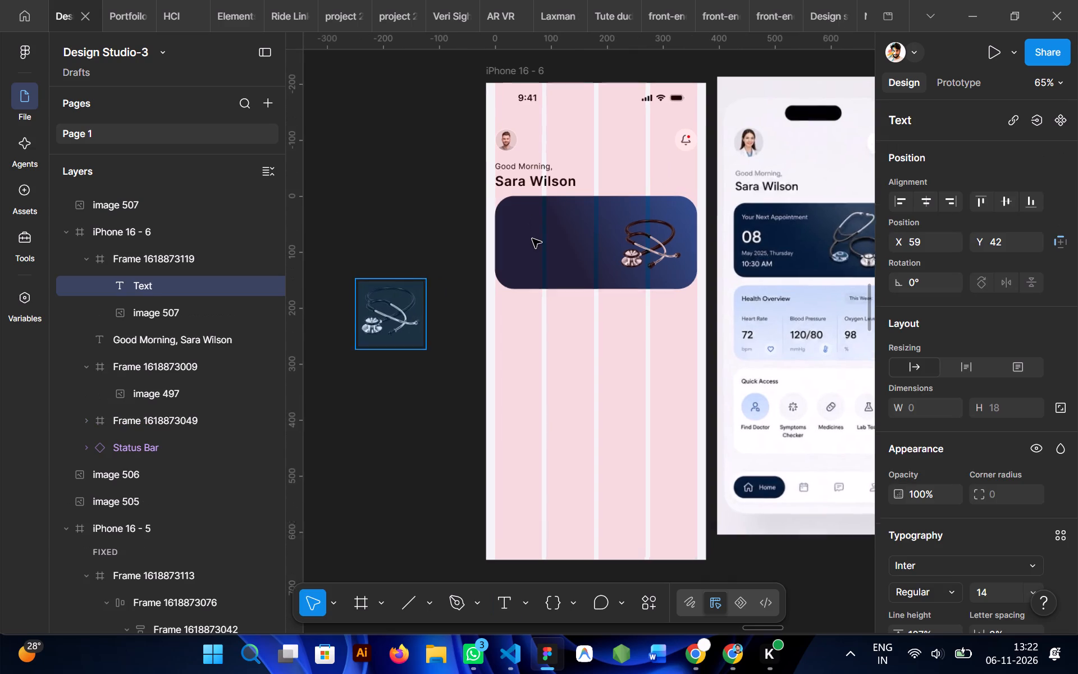
scroll(532, 239, "left", 1)
type("Ypur")
key("BackSpace")
key("BackSpace")
key("BackSpace")
key("o")
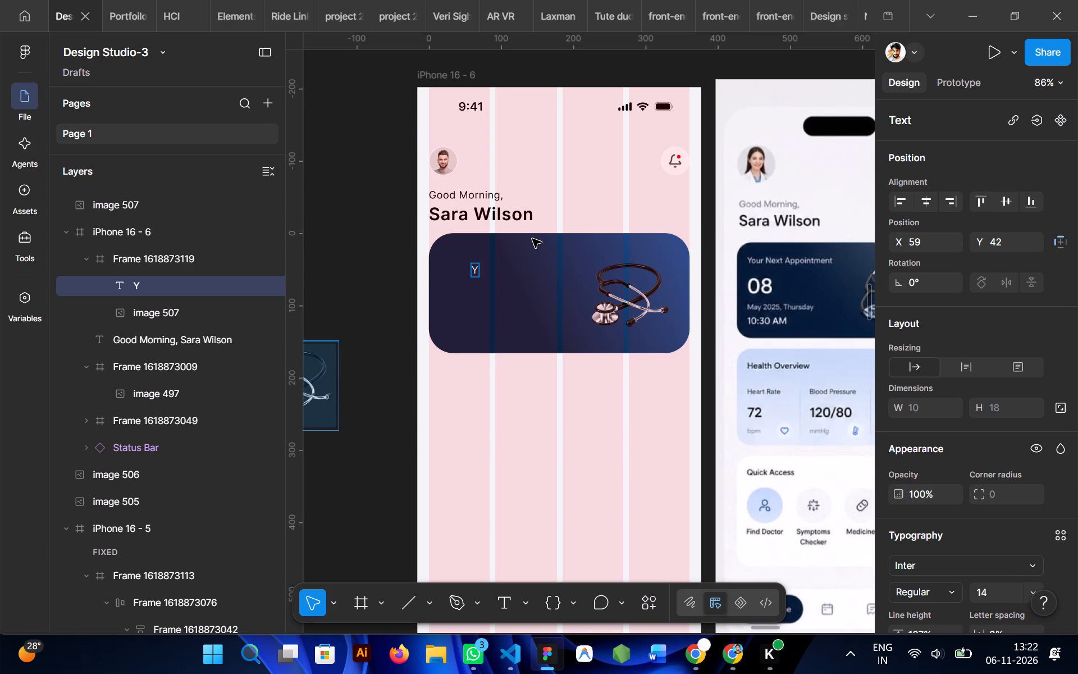
type("ir")
key("BackSpace")
key("BackSpace")
type("ur")
key("space")
type("Next pp")
key("BackSpace")
key("BackSpace")
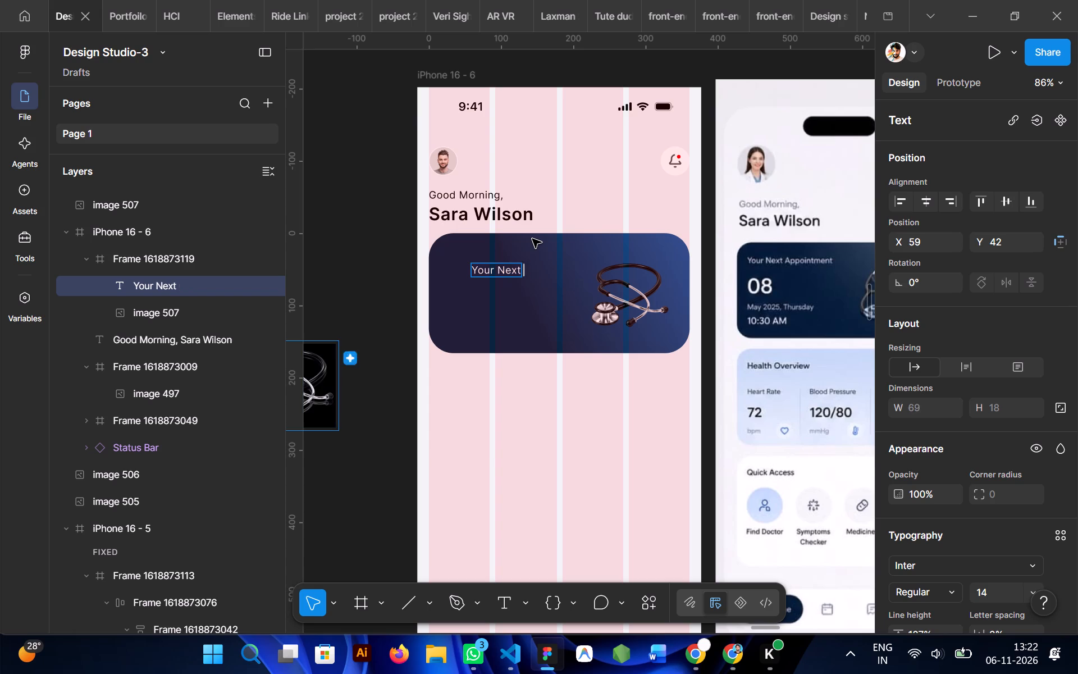
type("Appo")
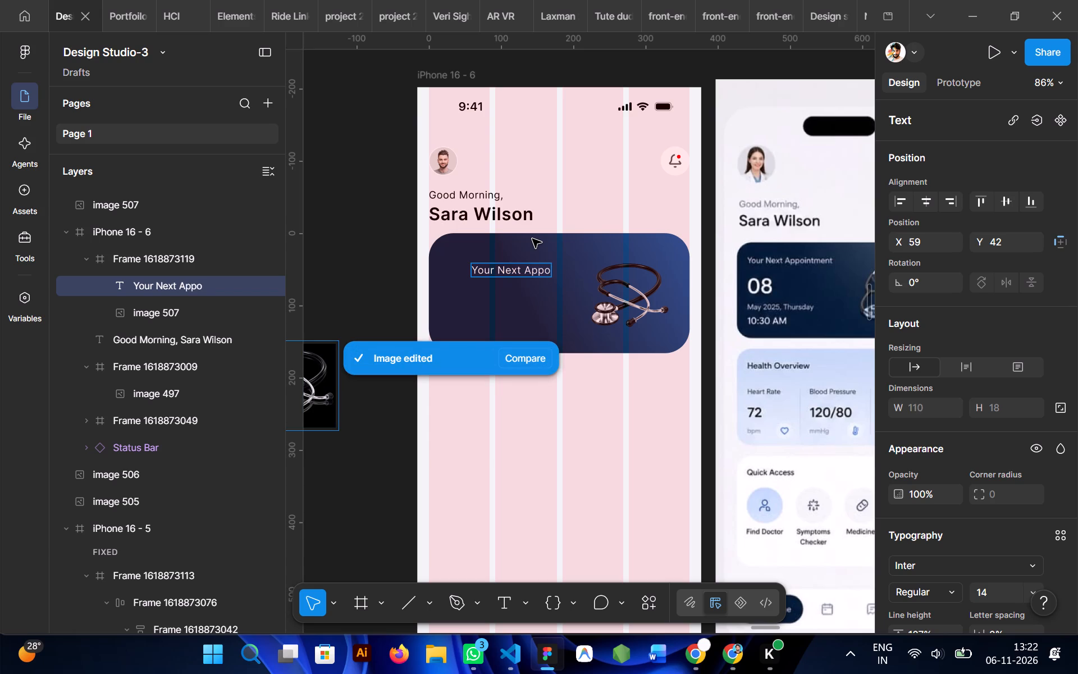
type("in")
type("tment")
Shift the AI-edited stethoscope copy slightly on the empty canvas and remove its black background.
scroll(532, 239, "right", 1)
left_click(393, 317)
left_click(430, 377)
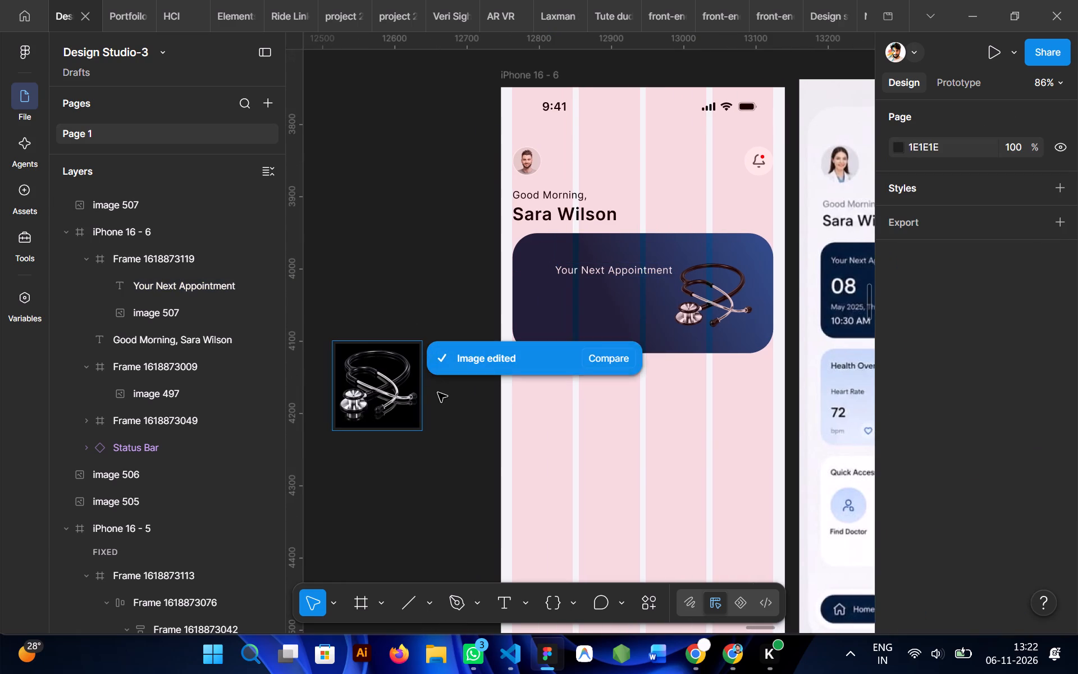
left_click(390, 457)
scroll(390, 457, "right", 1)
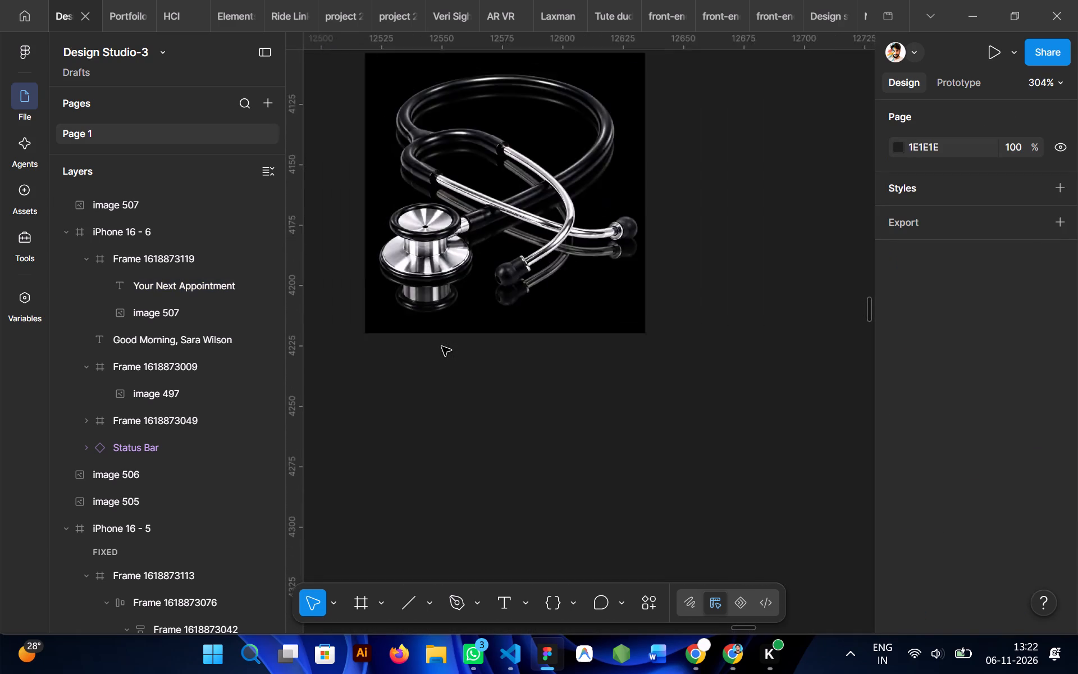
left_click(480, 264)
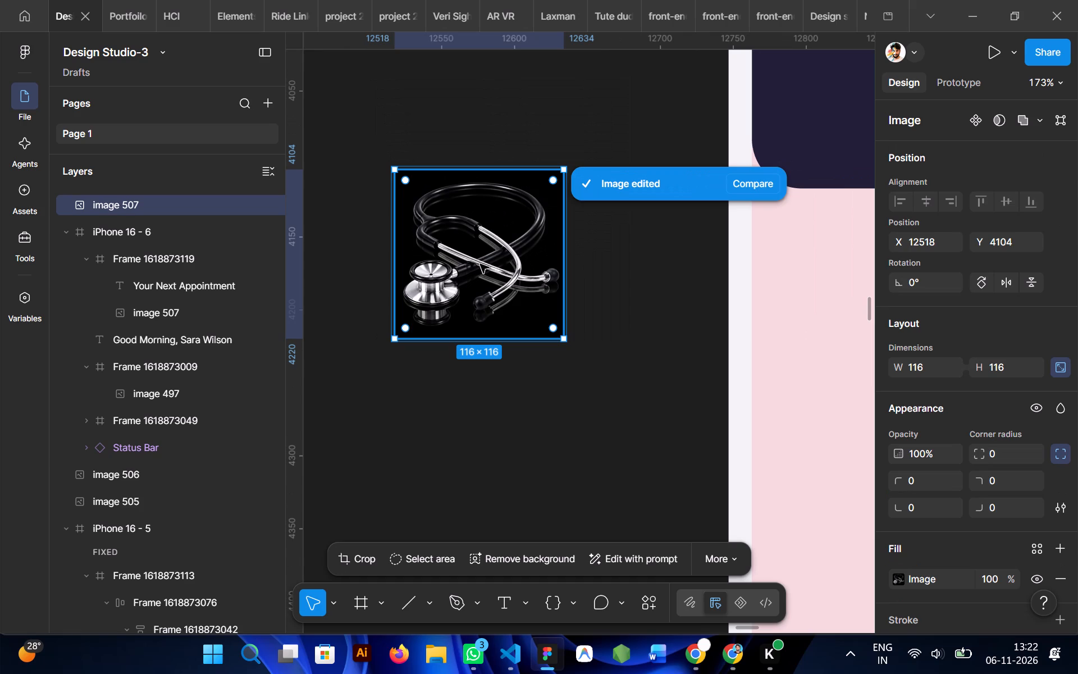
left_click_drag(480, 264, 540, 276)
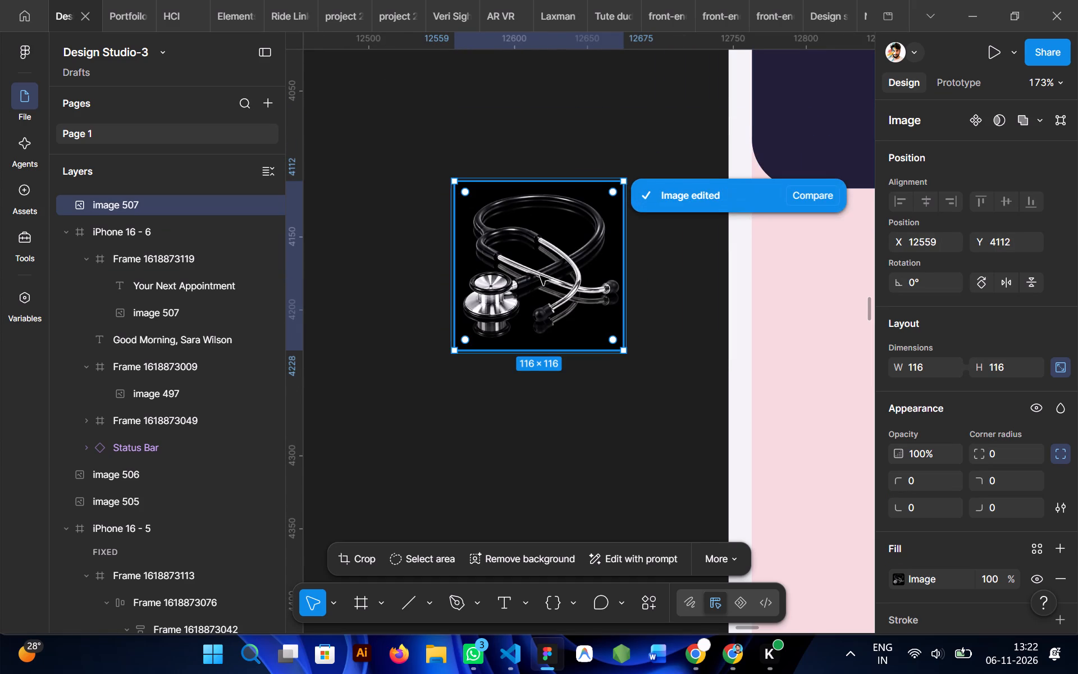
left_click(523, 553)
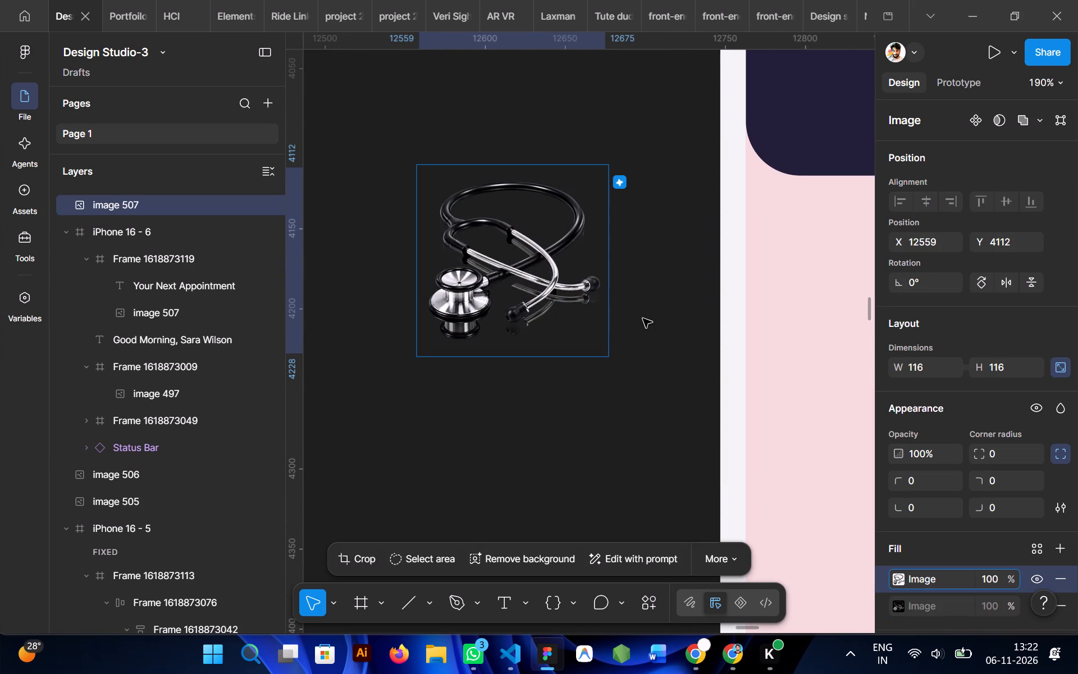
left_click(643, 318)
Move the card's old stethoscope onto the empty canvas and put the reflected version in its place at X 231, Y 25.
scroll(643, 318, "left", 1)
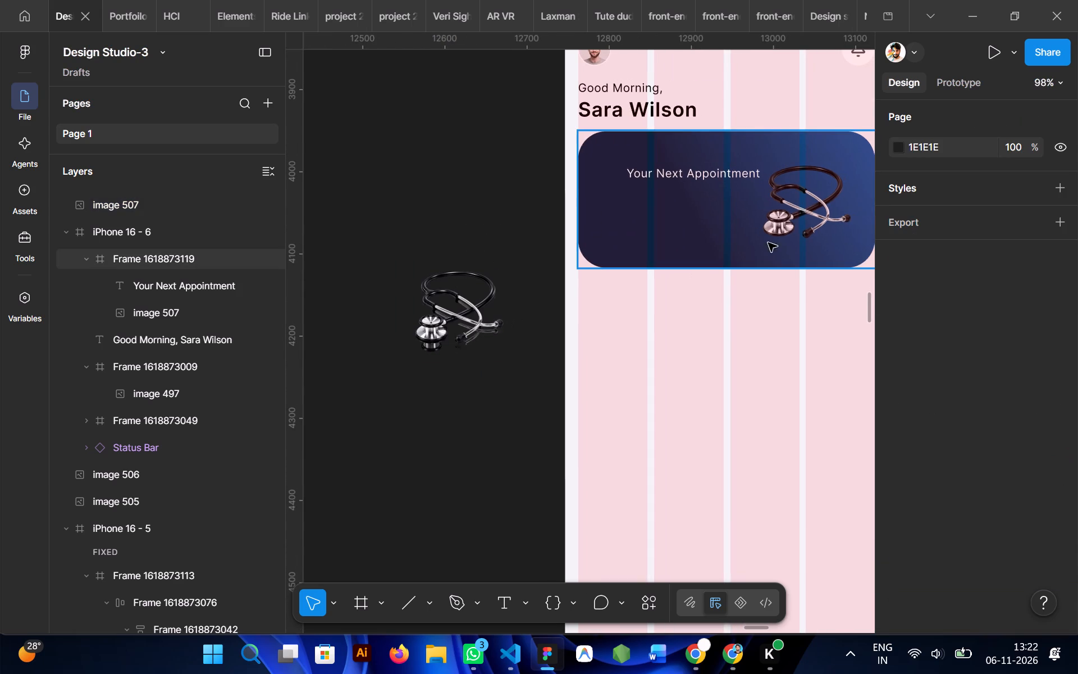
double_click(805, 209)
left_click_drag(805, 209, 386, 458)
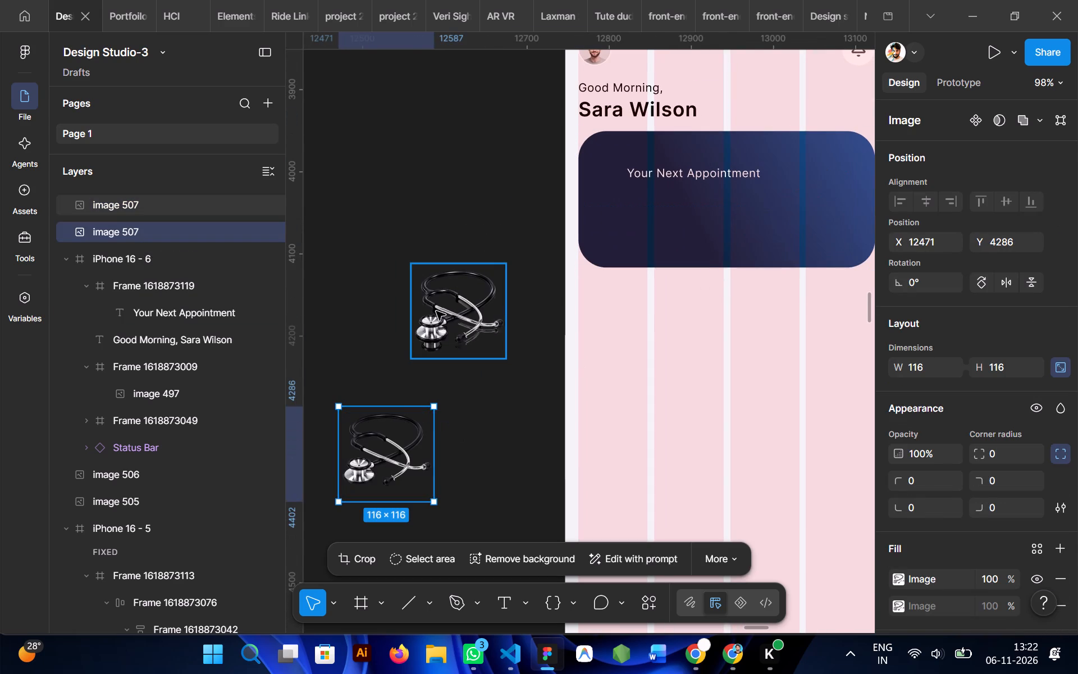
left_click_drag(436, 311, 800, 197)
left_click(388, 389)
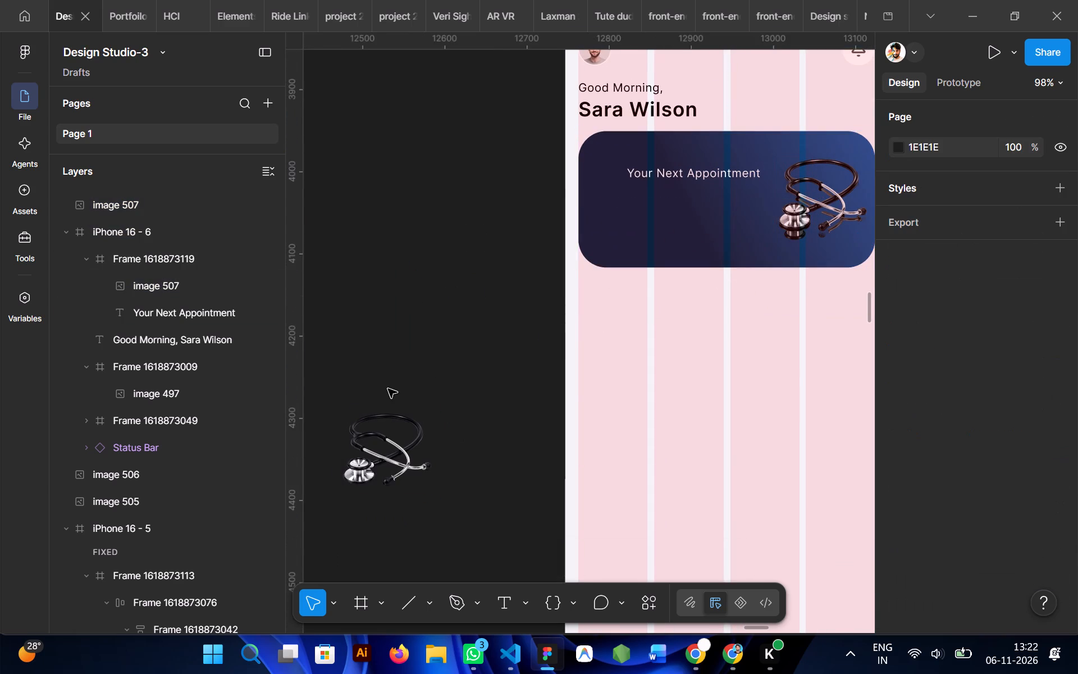
scroll(388, 389, "left", 1)
scroll(518, 350, "left", 1)
double_click(662, 272)
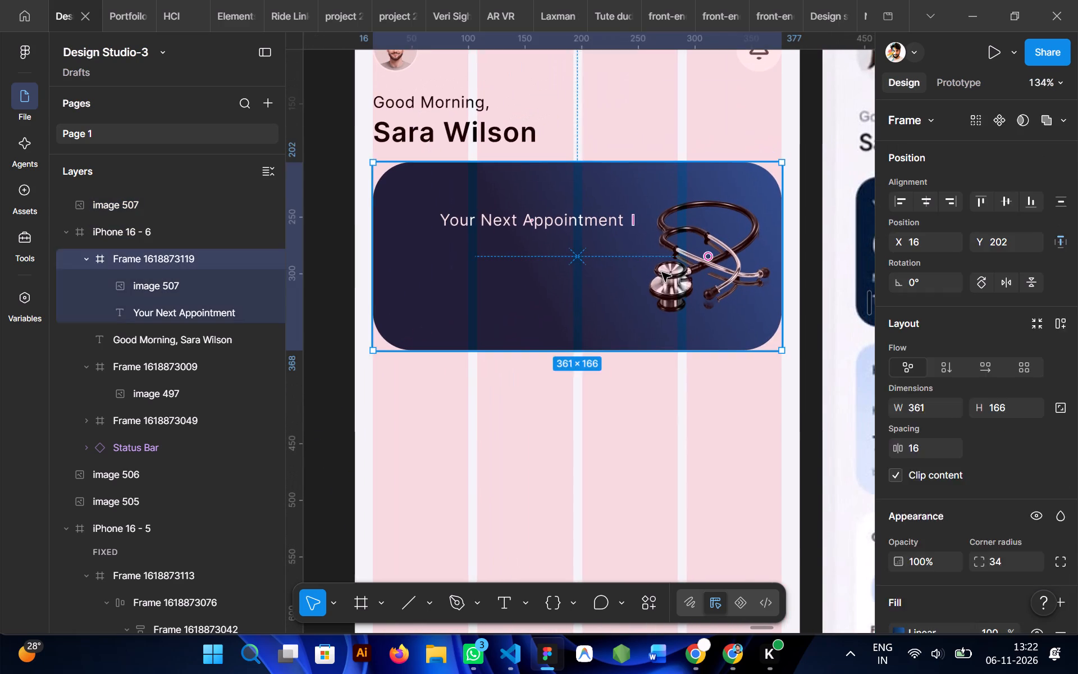
left_click_drag(680, 271, 672, 268)
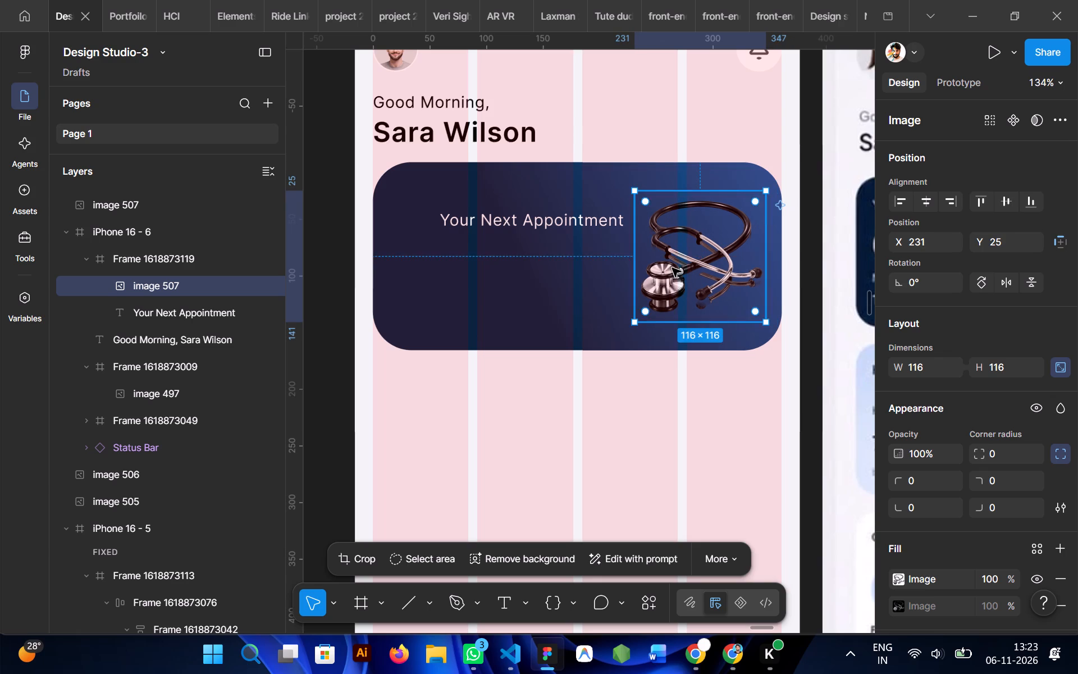
scroll(622, 271, "right", 1)
left_click(438, 322)
Move the "Your Next Appointment" text to X 19, Y 33 on the card and set its weight to Medium.
scroll(438, 322, "right", 1)
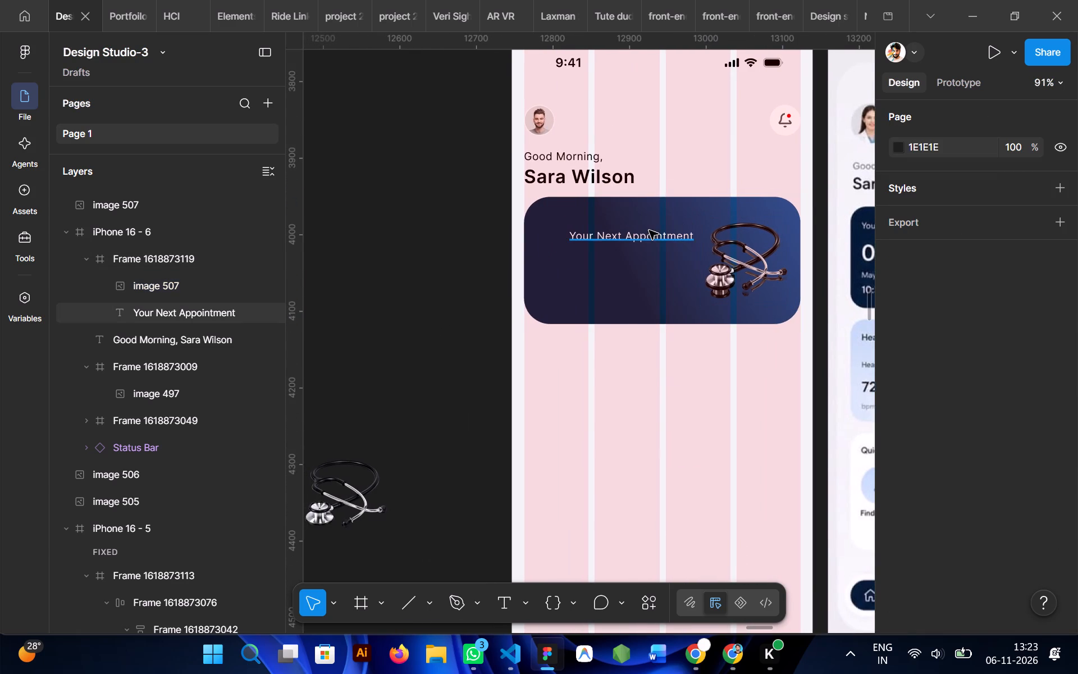
left_click(648, 230, "ctrl")
left_click_drag(628, 233, 599, 227)
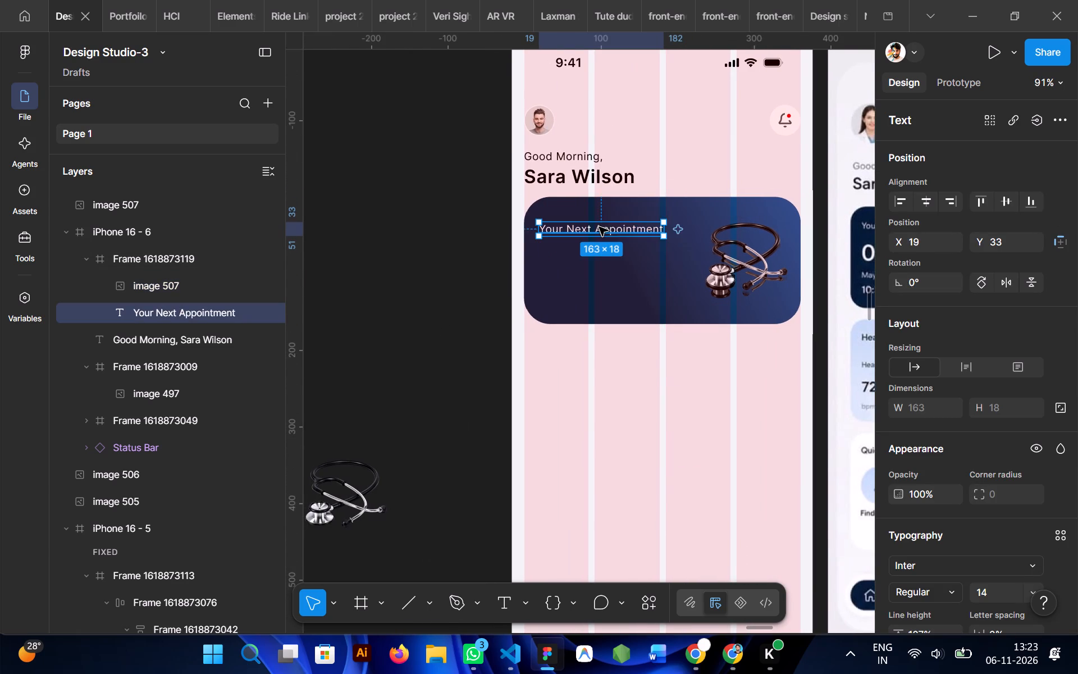
scroll(599, 227, "left", 1)
scroll(916, 379, "down", 4)
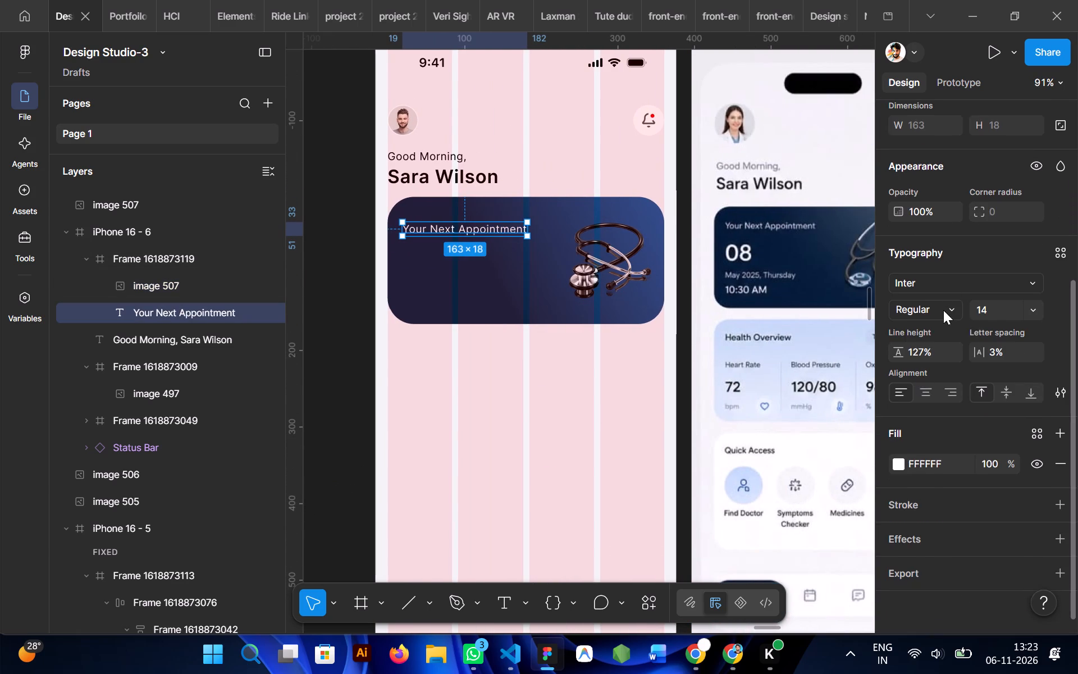
left_click(945, 311)
left_click(940, 333)
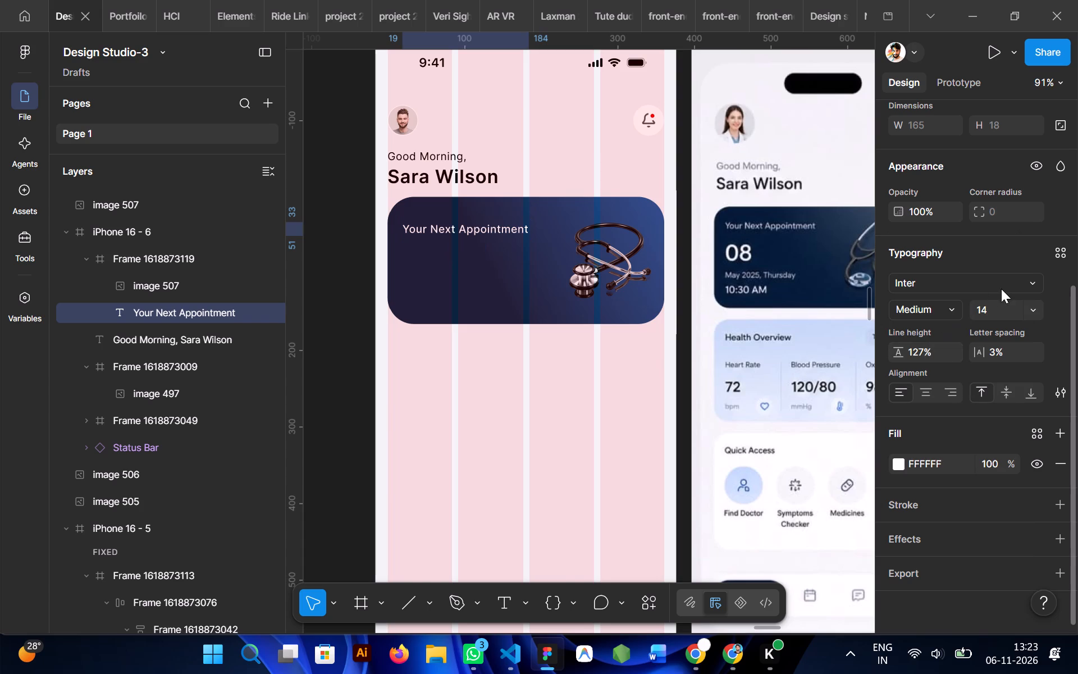
scroll(672, 311, "right", 1)
left_click(367, 281)
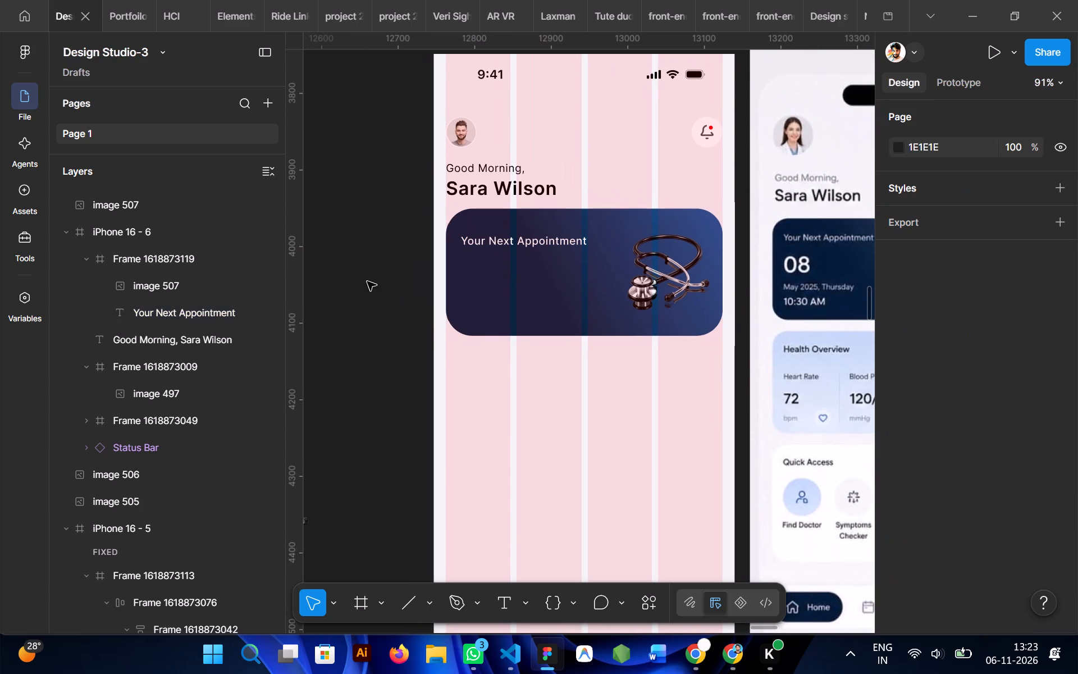
Change the fill of the "Your Next Appointment" text to a slightly off-white grey, about F2F2F2.
left_click(510, 241, "ctrl")
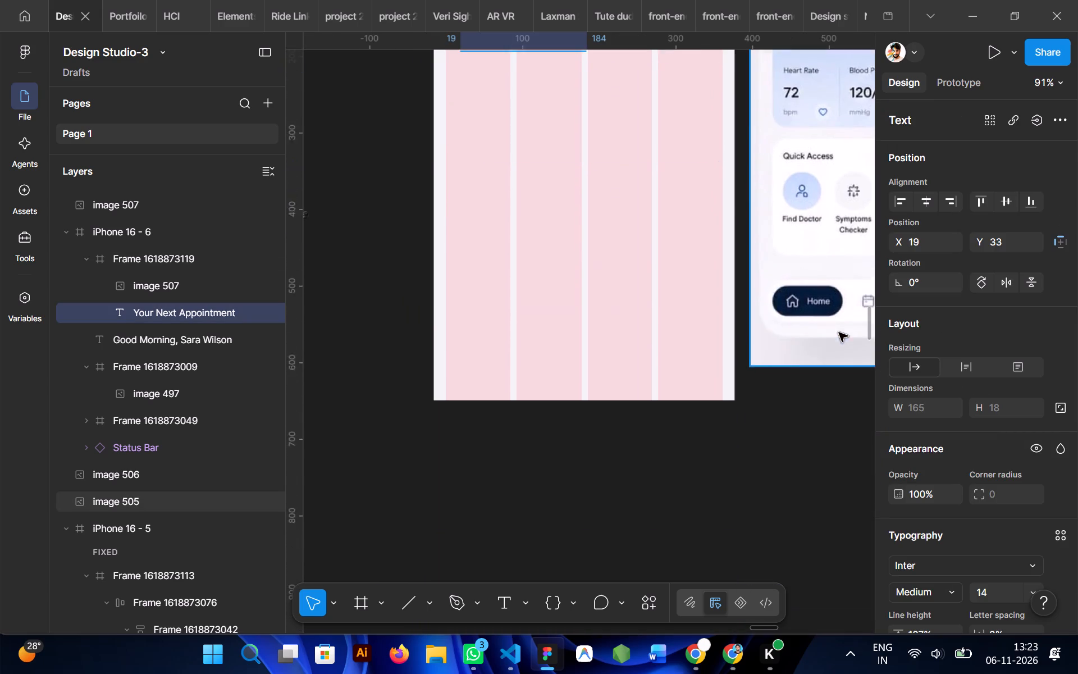
scroll(942, 382, "down", 4)
left_click(902, 469)
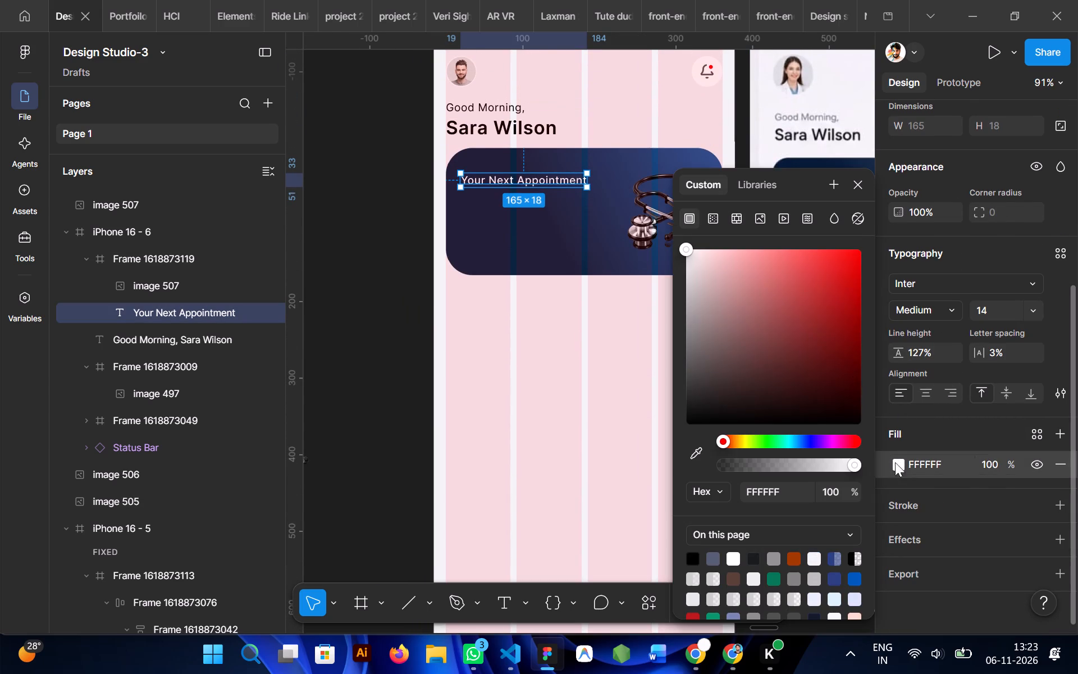
left_click_drag(687, 248, 686, 258)
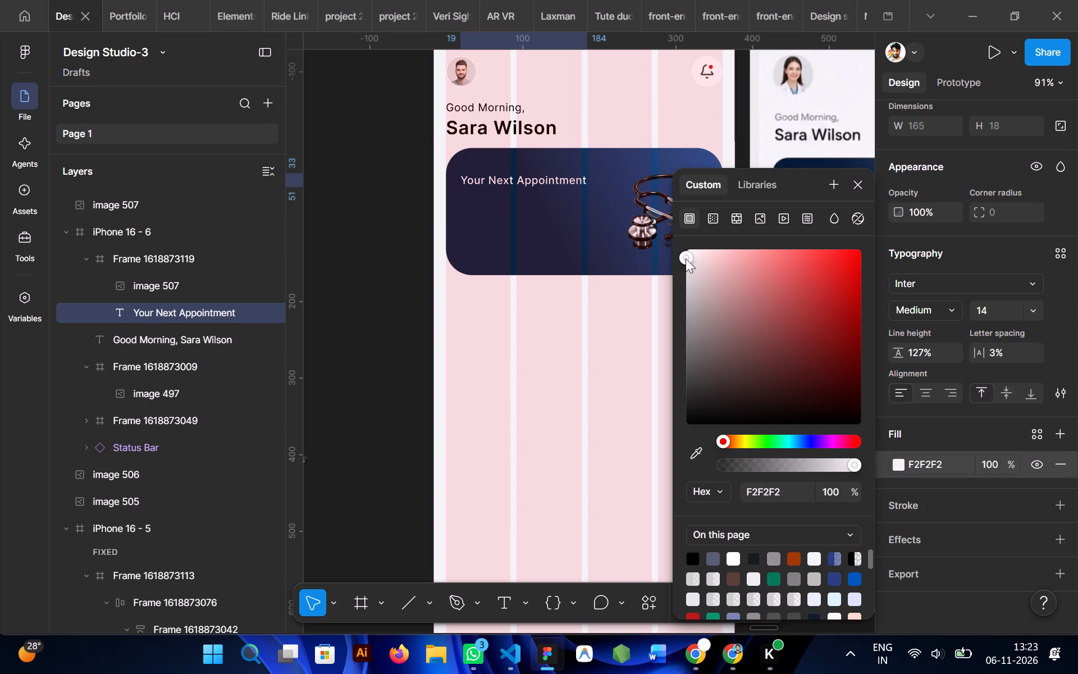
left_click_drag(686, 258, 683, 257)
left_click(335, 261)
Add the text "08" on the dark blue card below "Your Next Appointment".
scroll(452, 324, "left", 1)
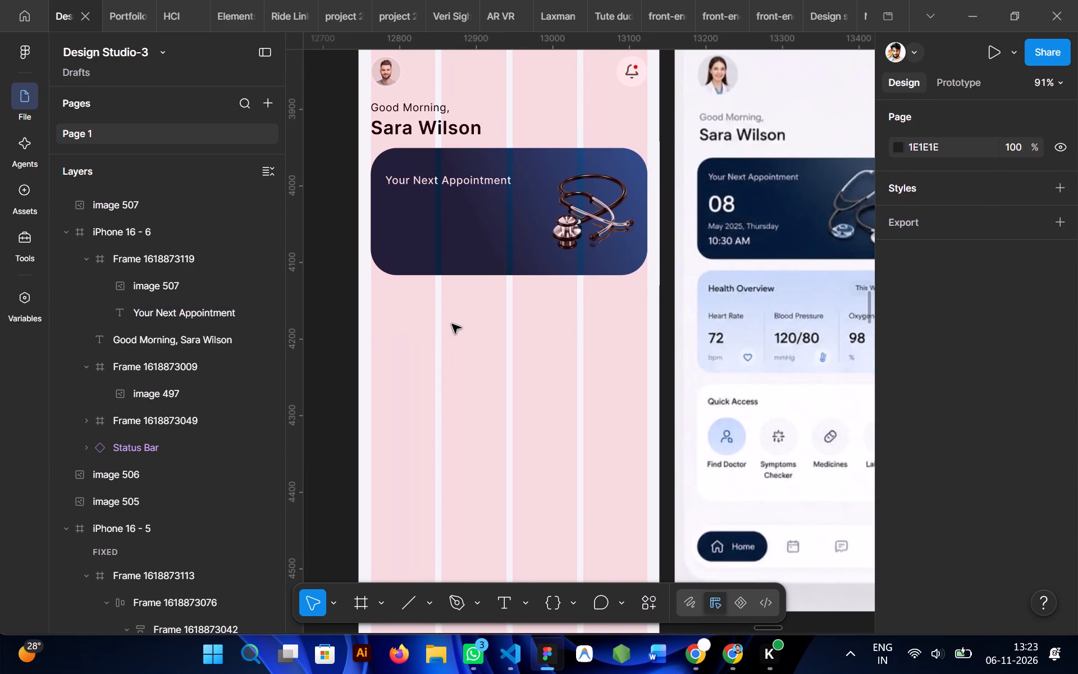
key("t")
left_click(414, 216)
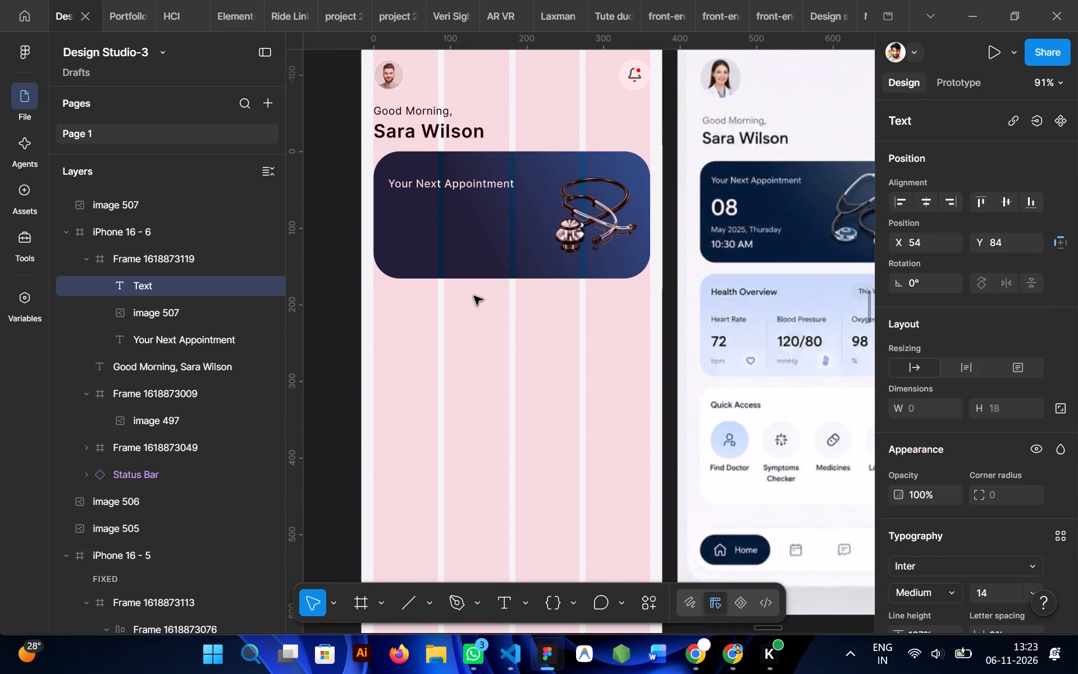
type("08")
left_click(340, 298)
Set the "08" text to Bold at size 28 and align it under the left edge of "Your Next Appointment".
scroll(944, 420, "down", 1)
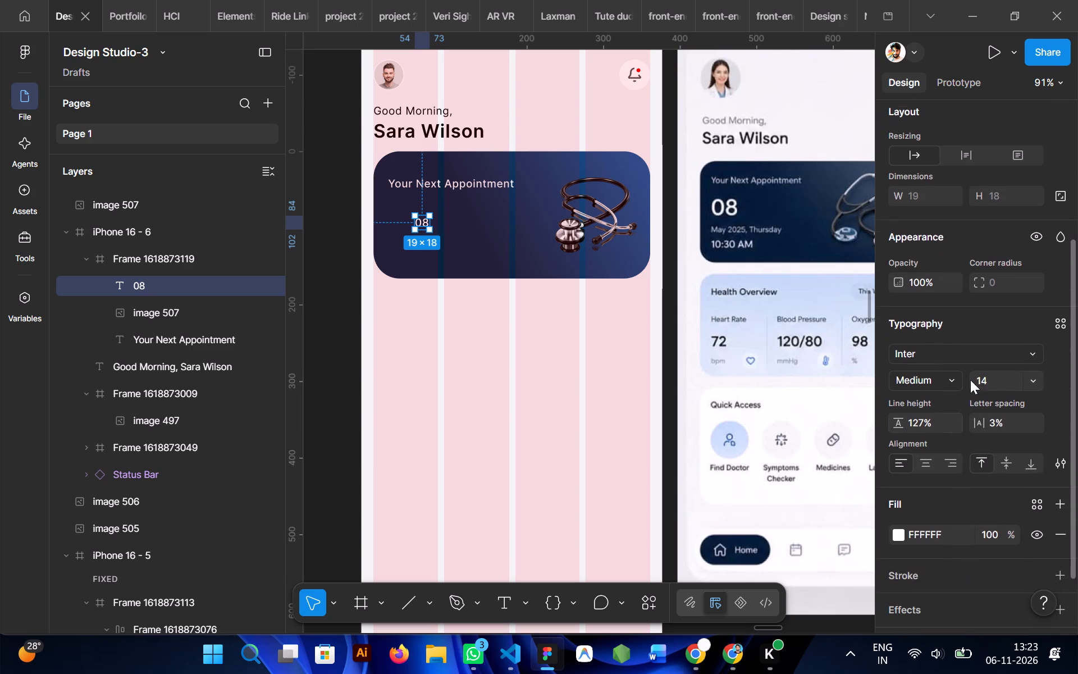
left_click(1028, 381)
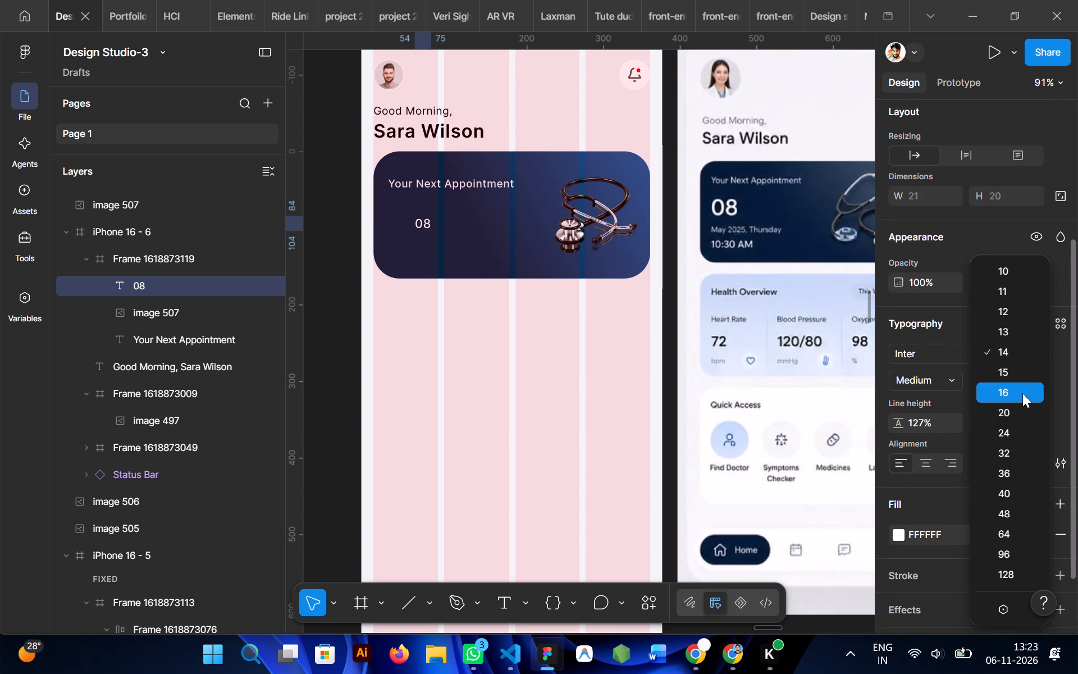
left_click(1020, 453)
scroll(515, 183, "right", 1)
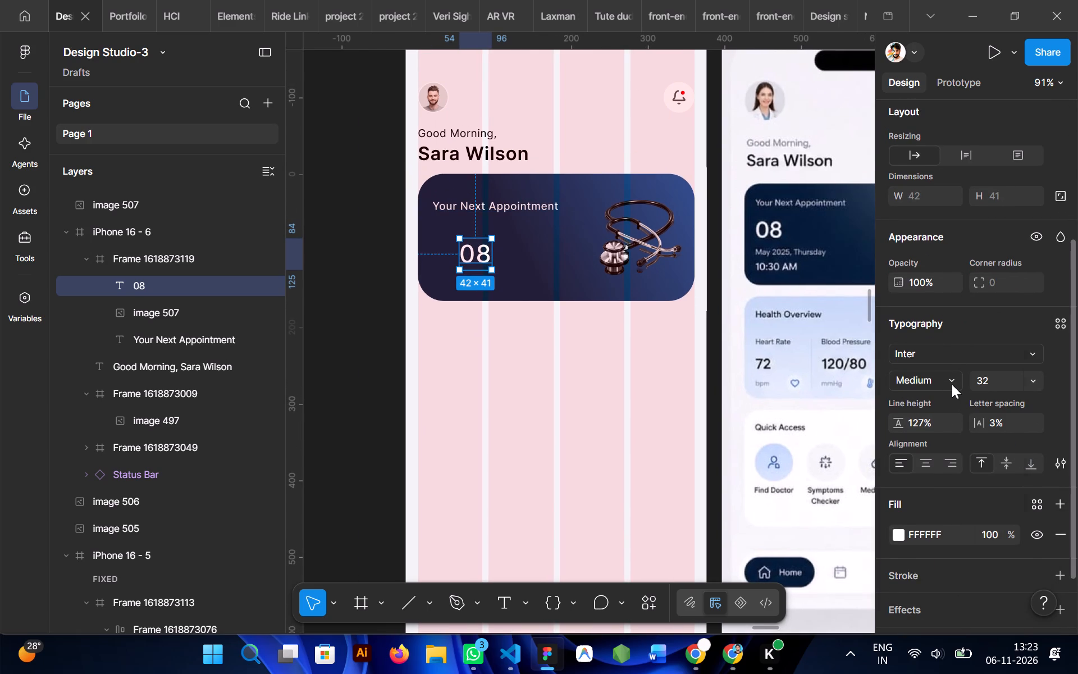
left_click(952, 384)
left_click(921, 421)
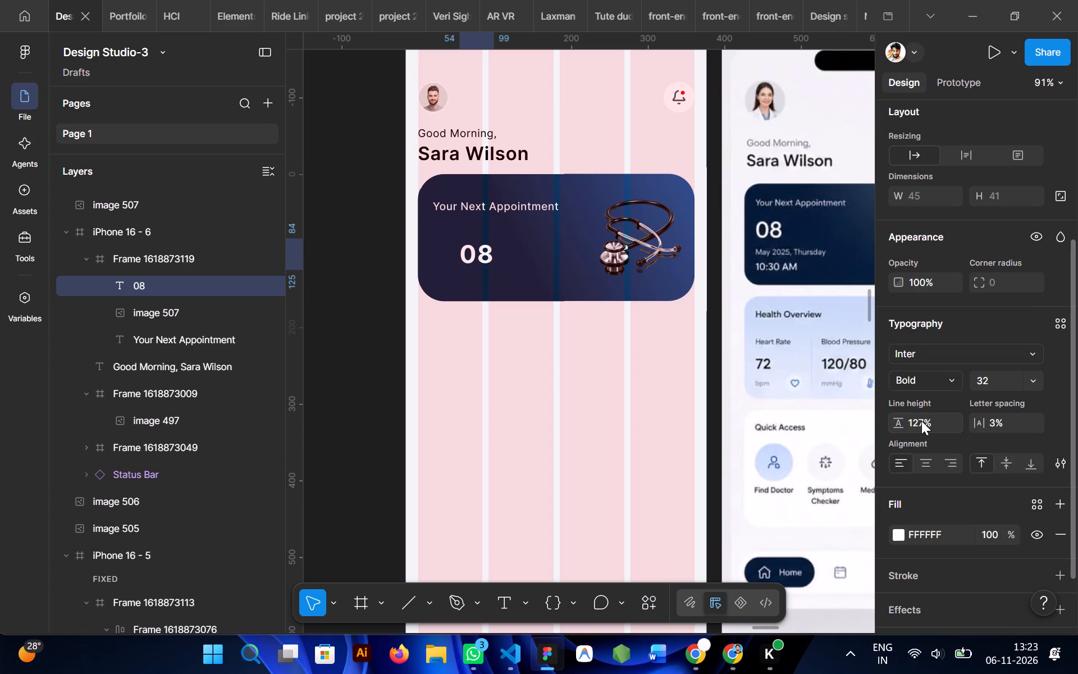
left_click(993, 375)
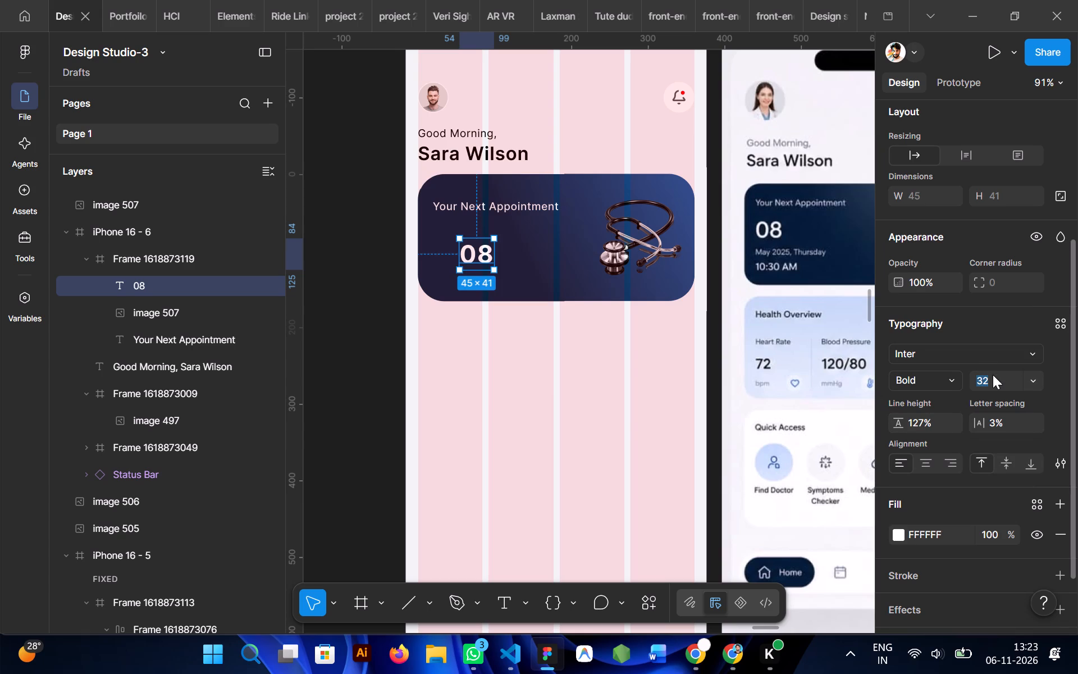
type("28")
key("Return")
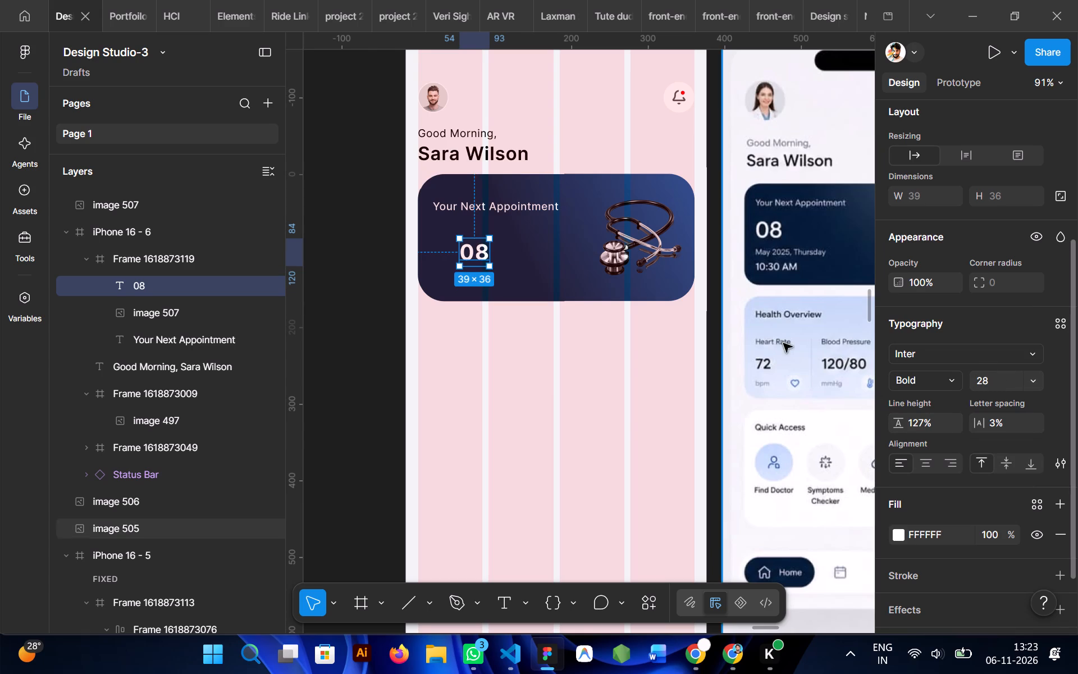
scroll(669, 329, "up", 1)
left_click_drag(490, 296, 456, 274)
left_click(372, 326)
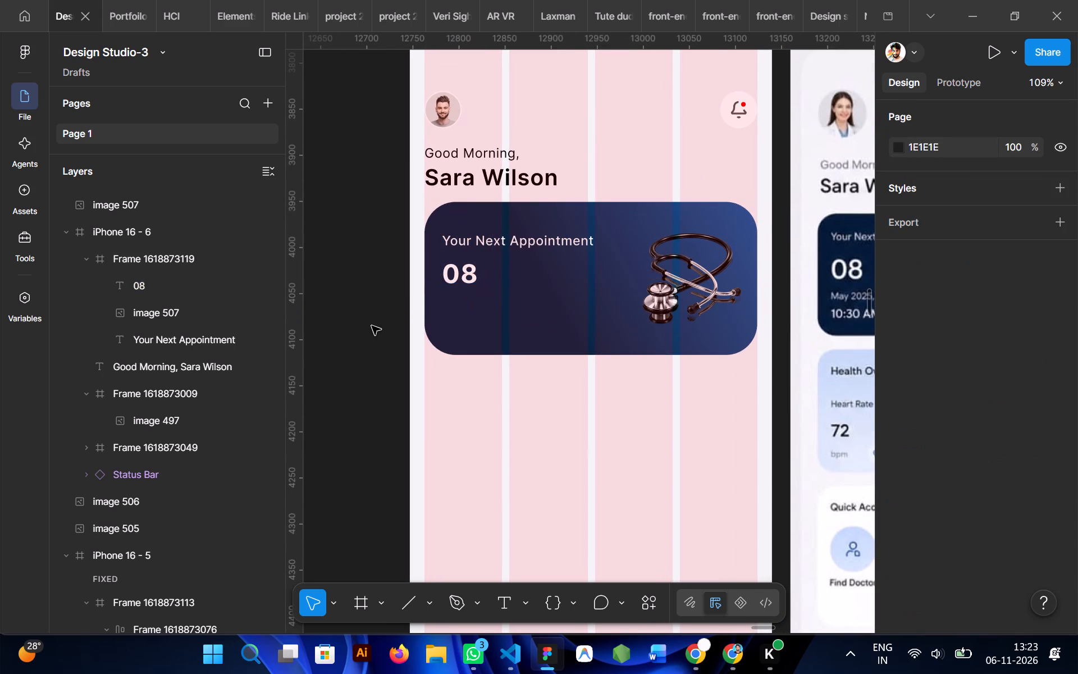
Duplicate the "Your Next Appointment" text directly below "08", at X 19, Y 96.
left_click(471, 266, "ctrl")
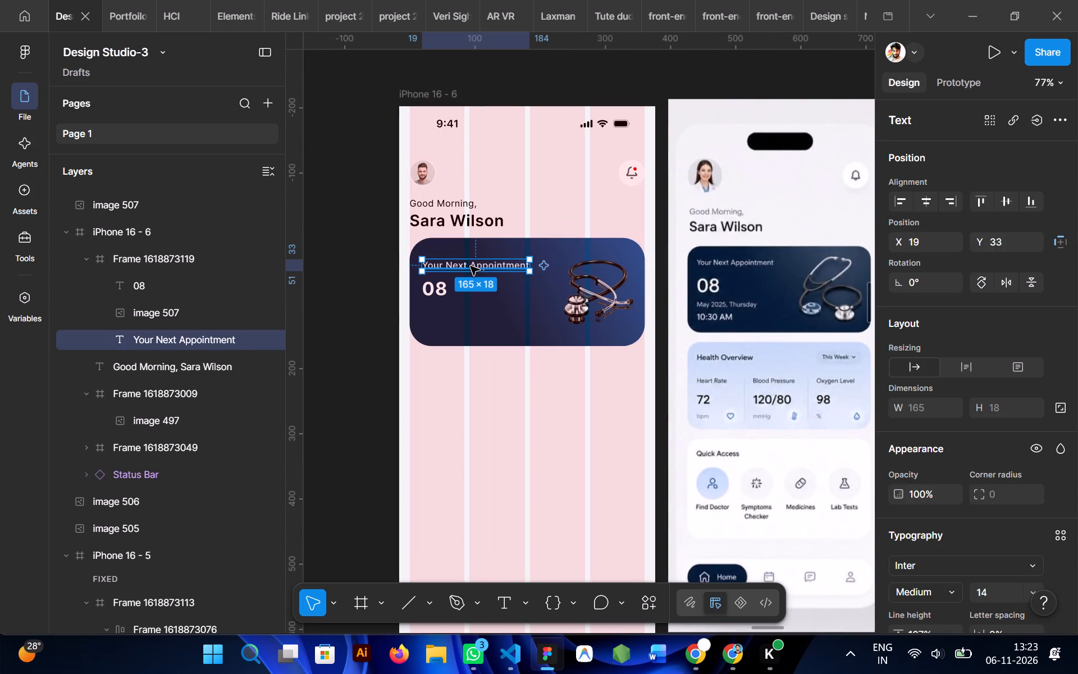
left_click_drag(471, 266, 471, 309, "alt")
Change the duplicated text below "08" to "May 2025, Thursday".
double_click(471, 309)
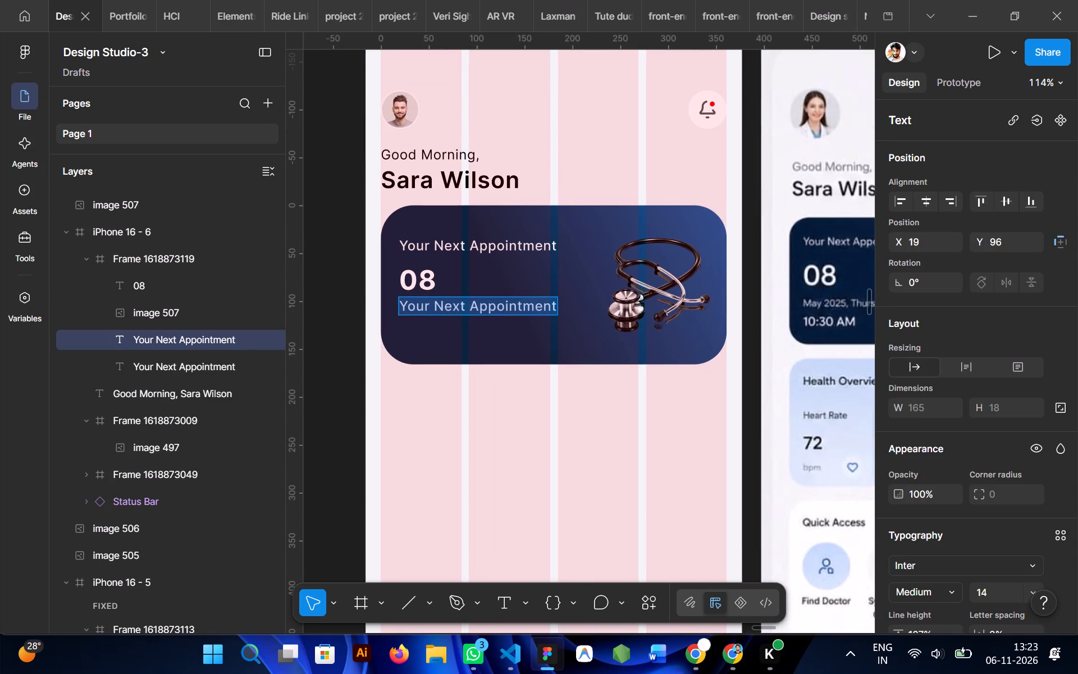
type("May")
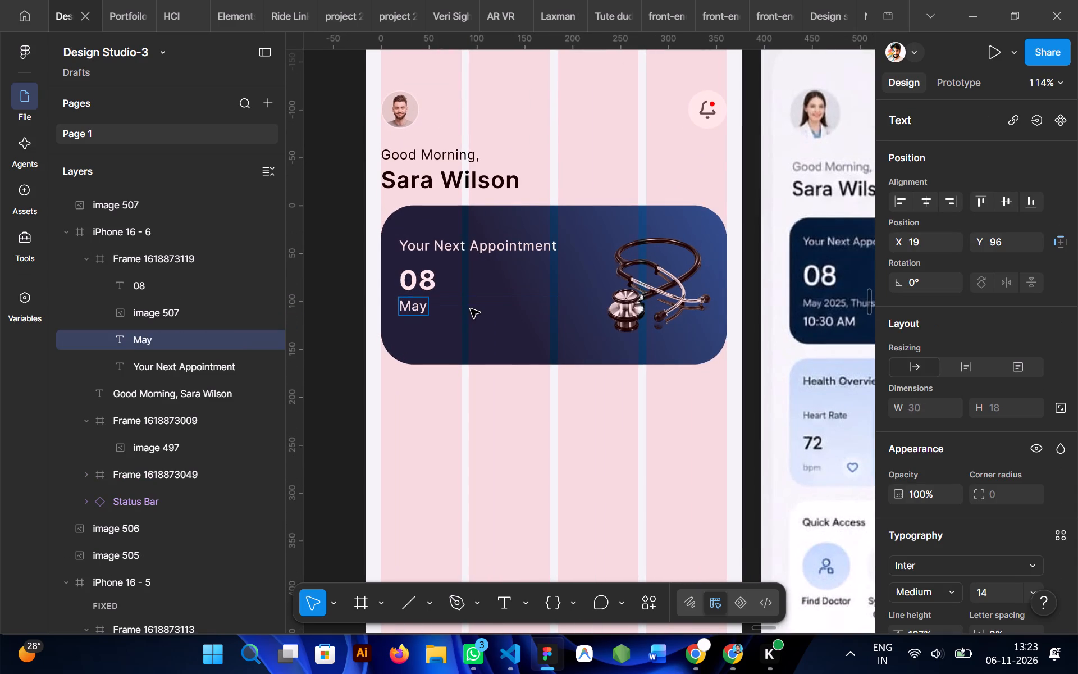
key("space")
type("2025")
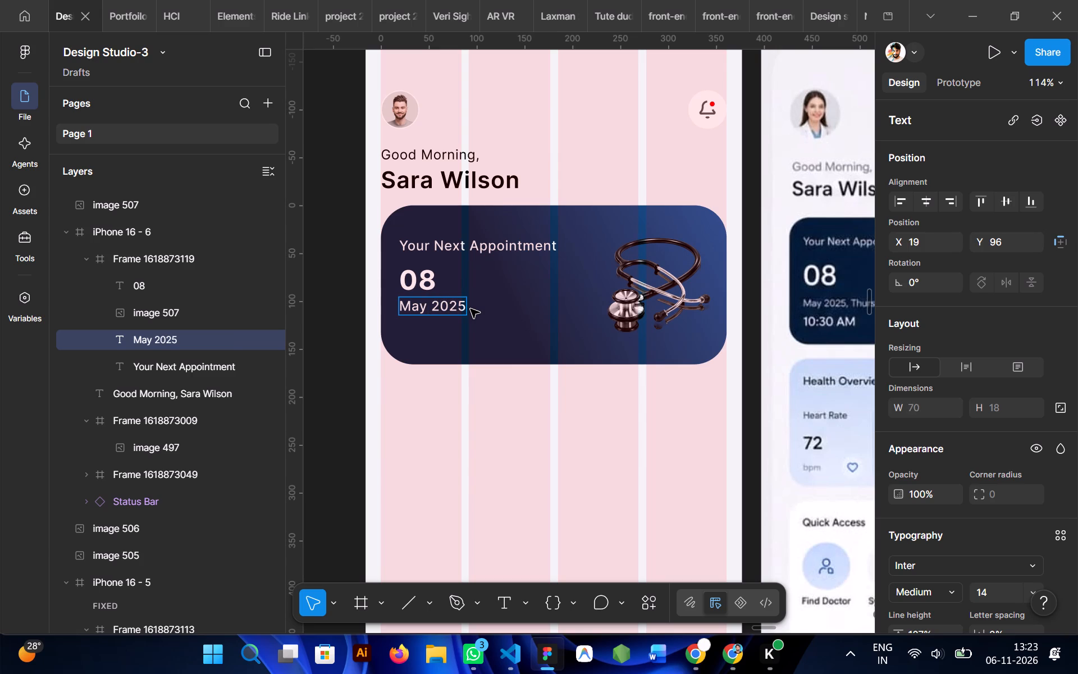
type(", Thuis")
key("BackSpace")
key("BackSpace")
key("s")
scroll(471, 309, "left", 1)
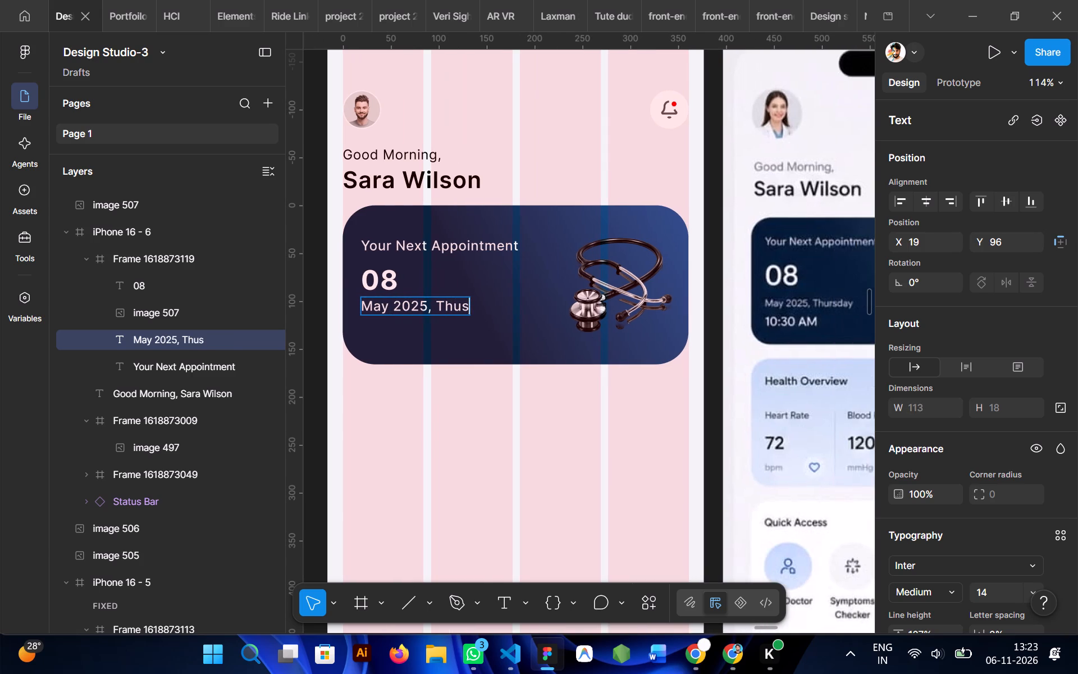
scroll(471, 309, "left", 1)
key("BackSpace")
type("rsday")
scroll(471, 309, "right", 1)
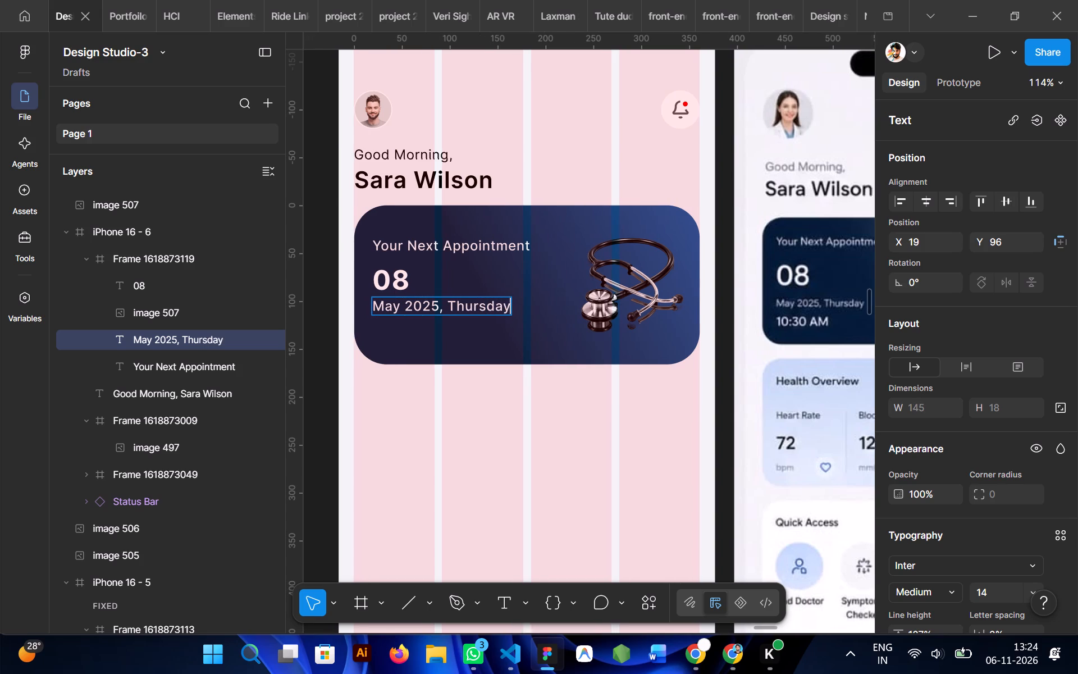
scroll(471, 309, "right", 1)
left_click(360, 343)
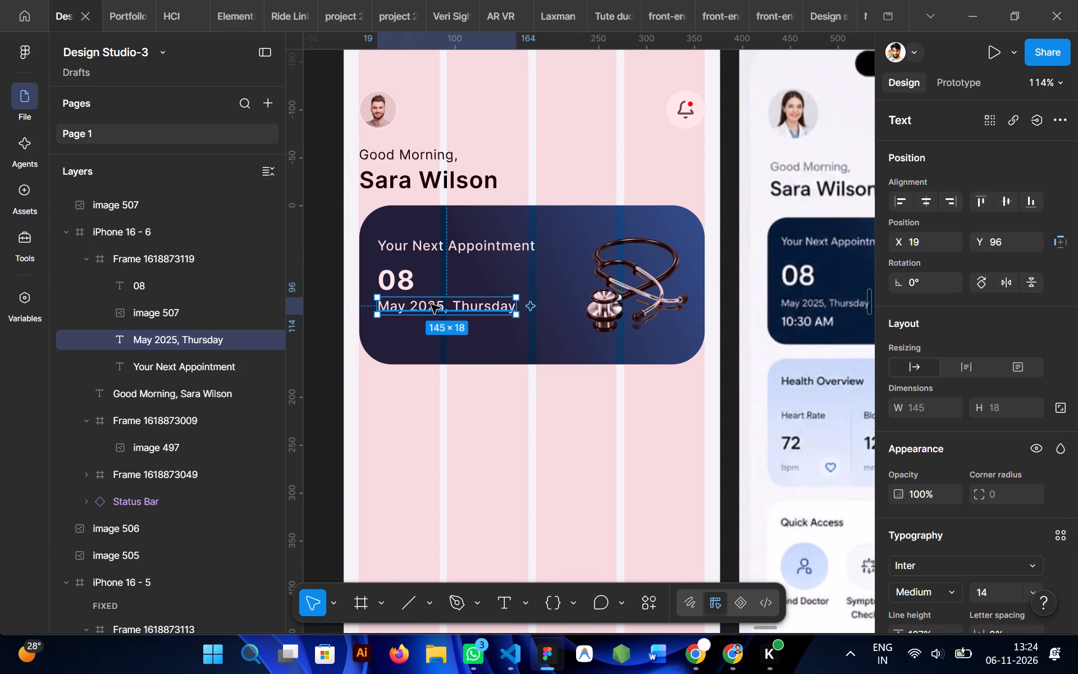
Duplicate the "May 2025, Thursday" text below itself on the dark blue card and change the copy to "10:30 AM".
left_click_drag(431, 304, 433, 334, "alt")
double_click(433, 334)
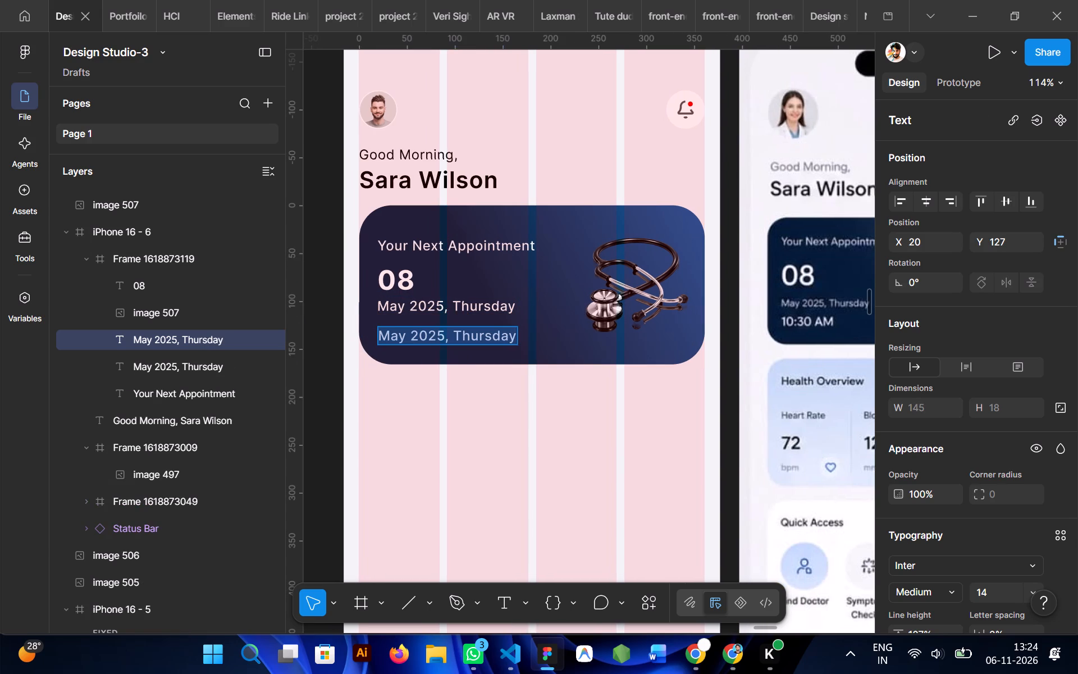
type("10")
type(":30")
key("space")
type("AM")
scroll(433, 334, "right", 1)
double_click(365, 349)
Set the "10:30 AM" text's weight to Semi Bold.
scroll(365, 349, "up", 1)
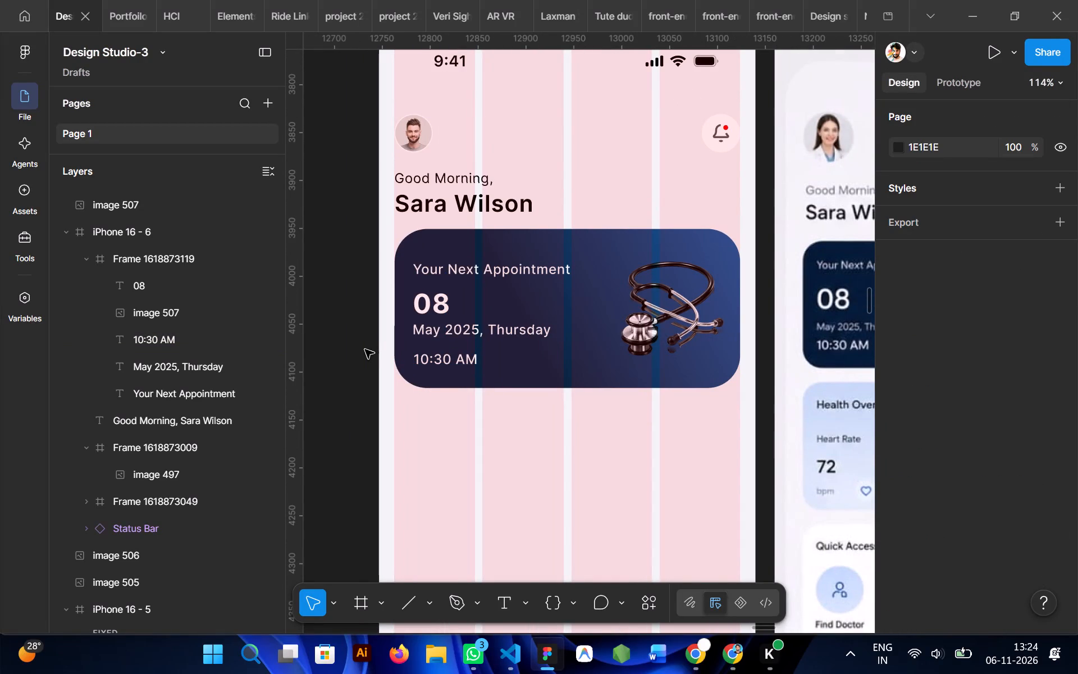
scroll(365, 349, "left", 1)
left_click(406, 362, "ctrl")
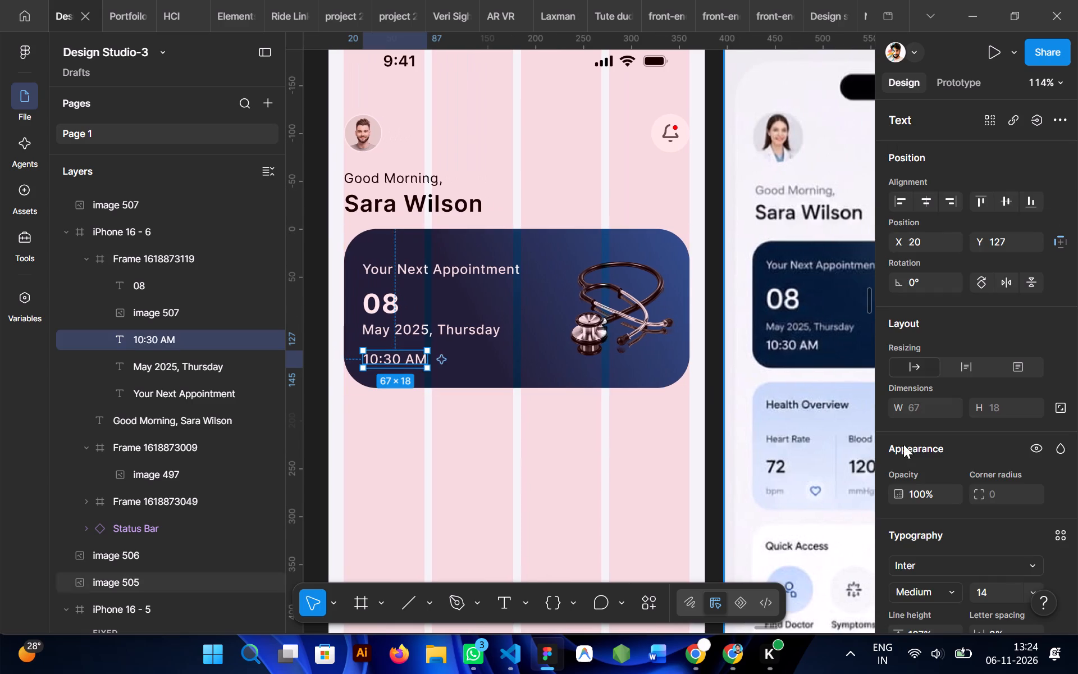
scroll(976, 475, "down", 3)
left_click(956, 311)
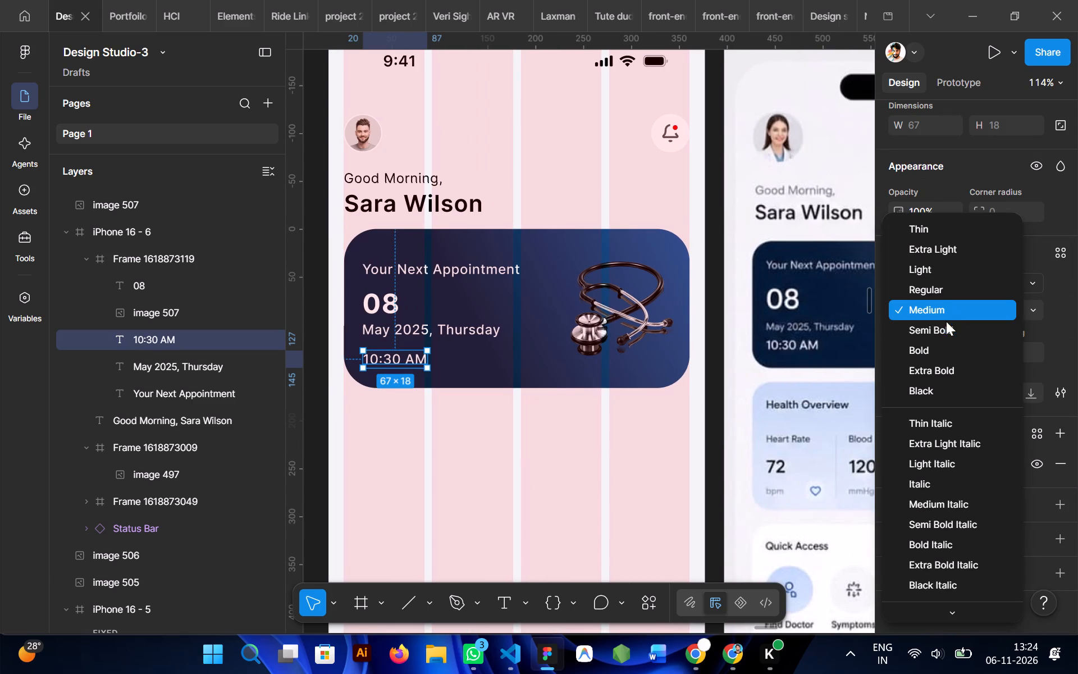
left_click(935, 330)
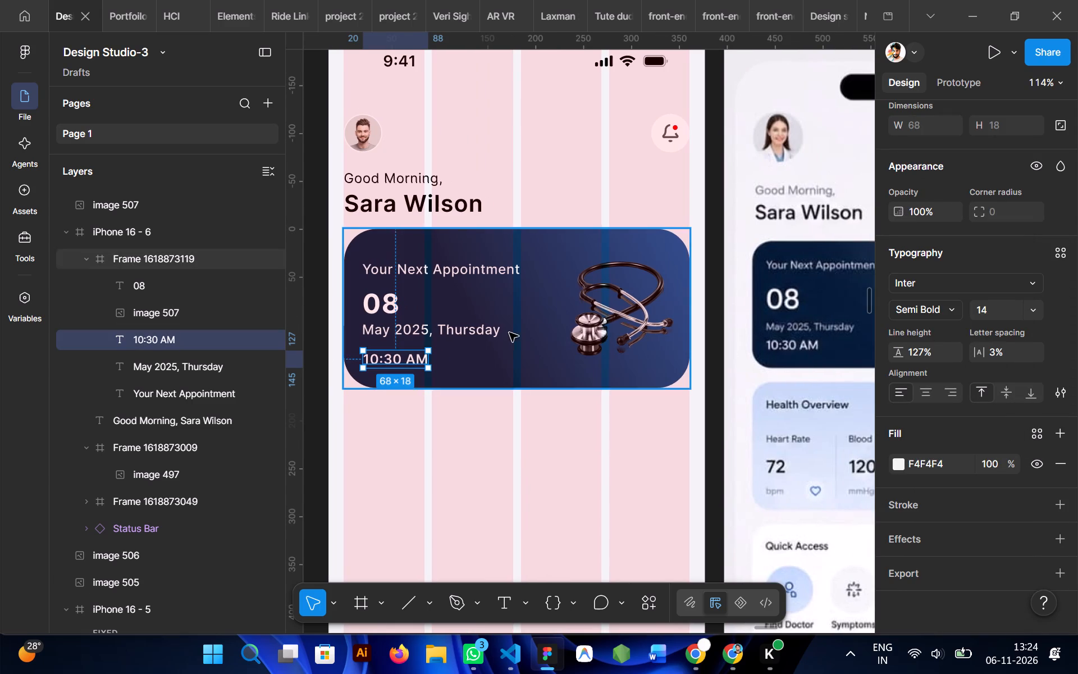
Set the "May 2025, Thursday" text's font size to 12.
left_click(462, 322)
scroll(936, 400, "down", 1)
left_click(990, 314)
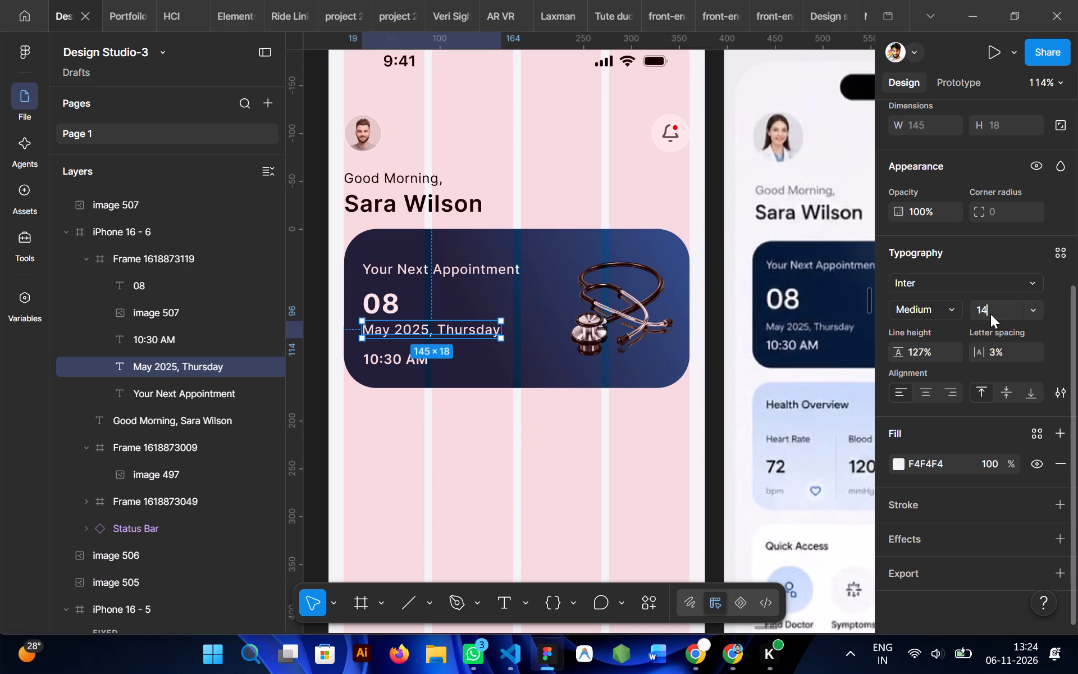
type("12")
key("Return")
Move the "10:30 AM" text directly under "May 2025, Thursday", aligned to its left edge at X 19, Y 111.
scroll(570, 357, "right", 1)
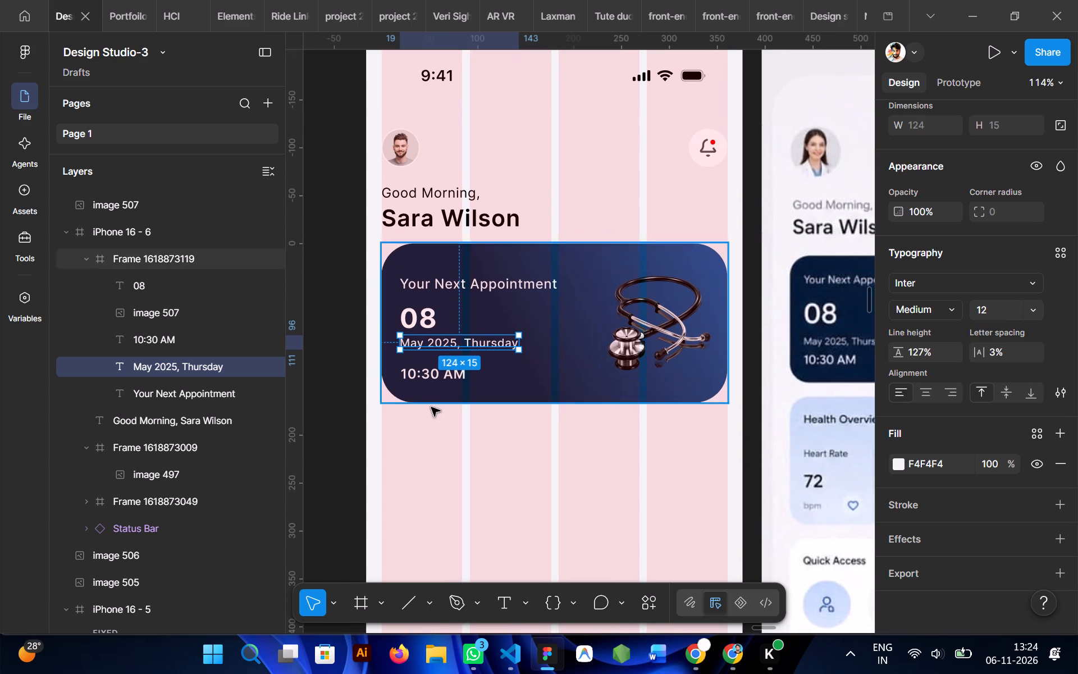
left_click(426, 374)
left_click_drag(425, 377, 428, 374)
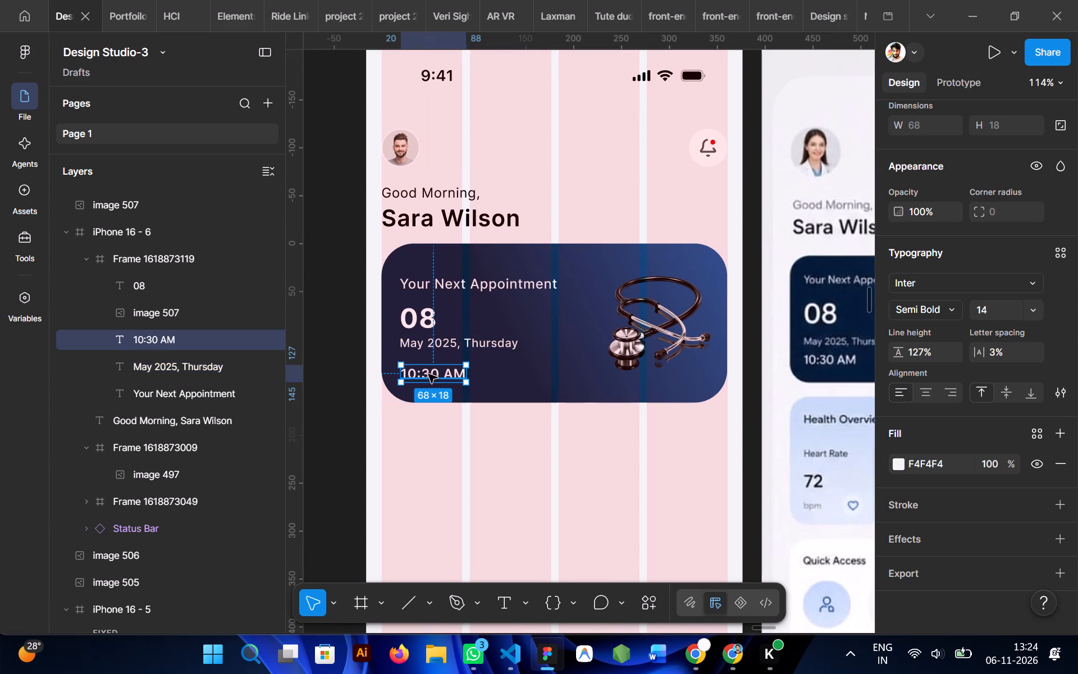
left_click_drag(428, 374, 424, 362)
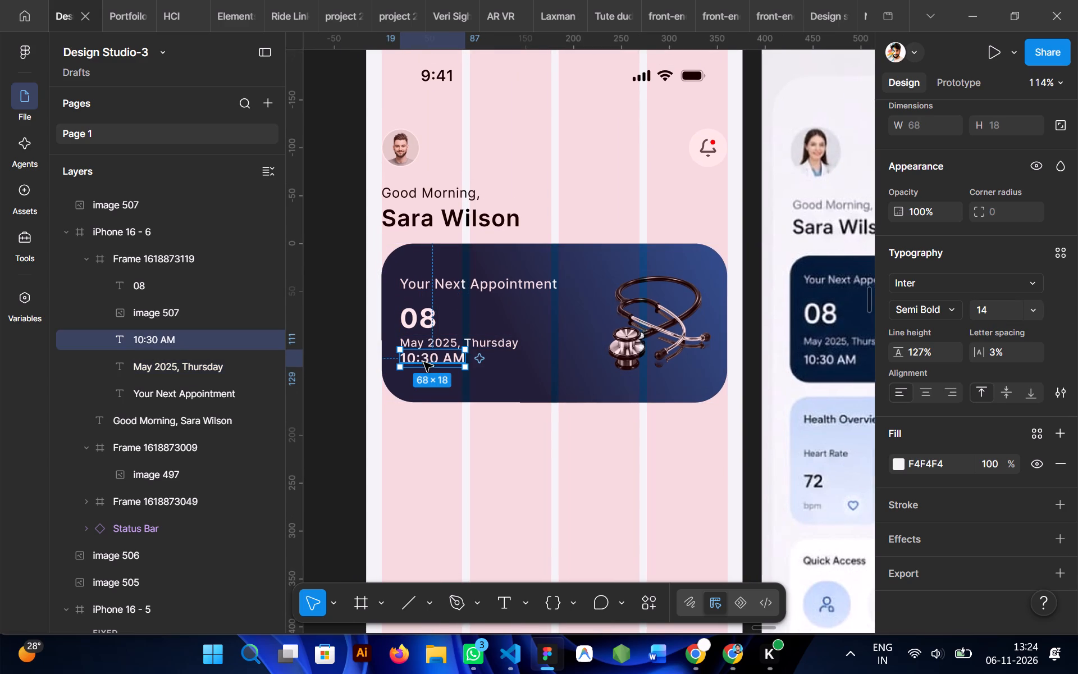
Change the "May 2025, Thursday" text's fill to the light blue BADAFF.
left_click(494, 341)
scroll(974, 401, "down", 2)
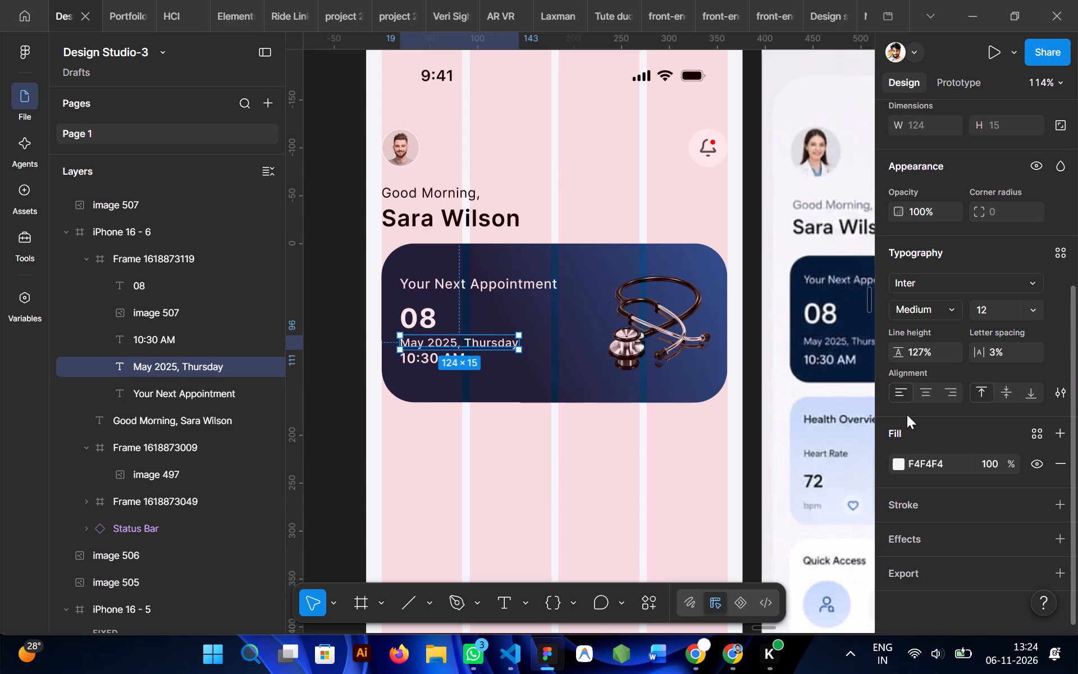
left_click(899, 462)
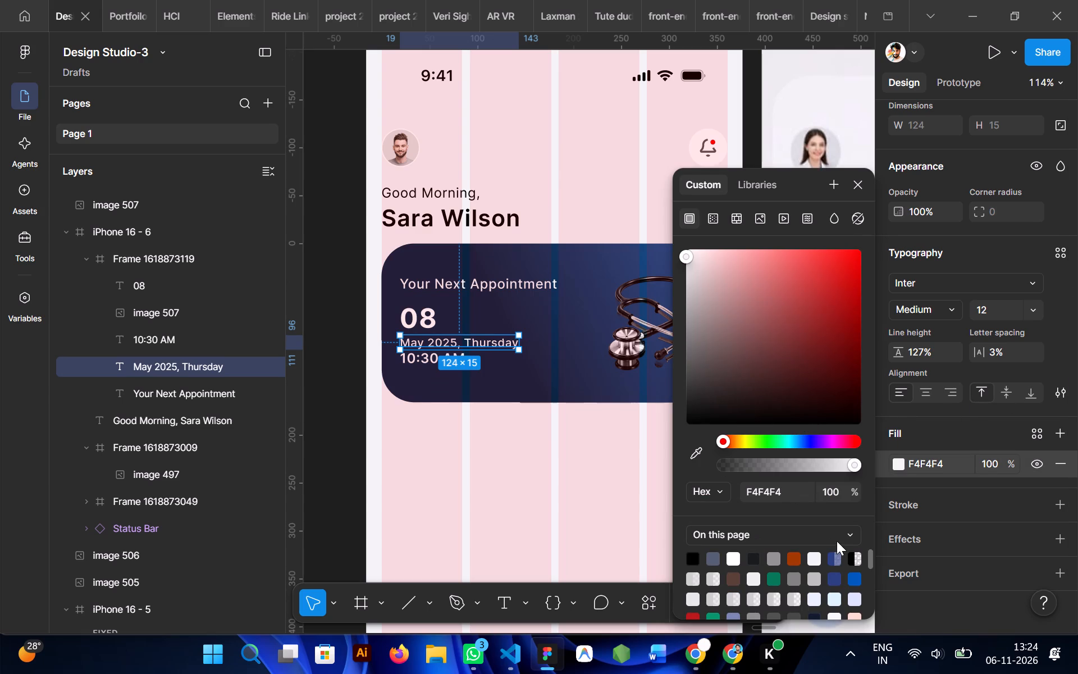
left_click(702, 447)
left_click(591, 357)
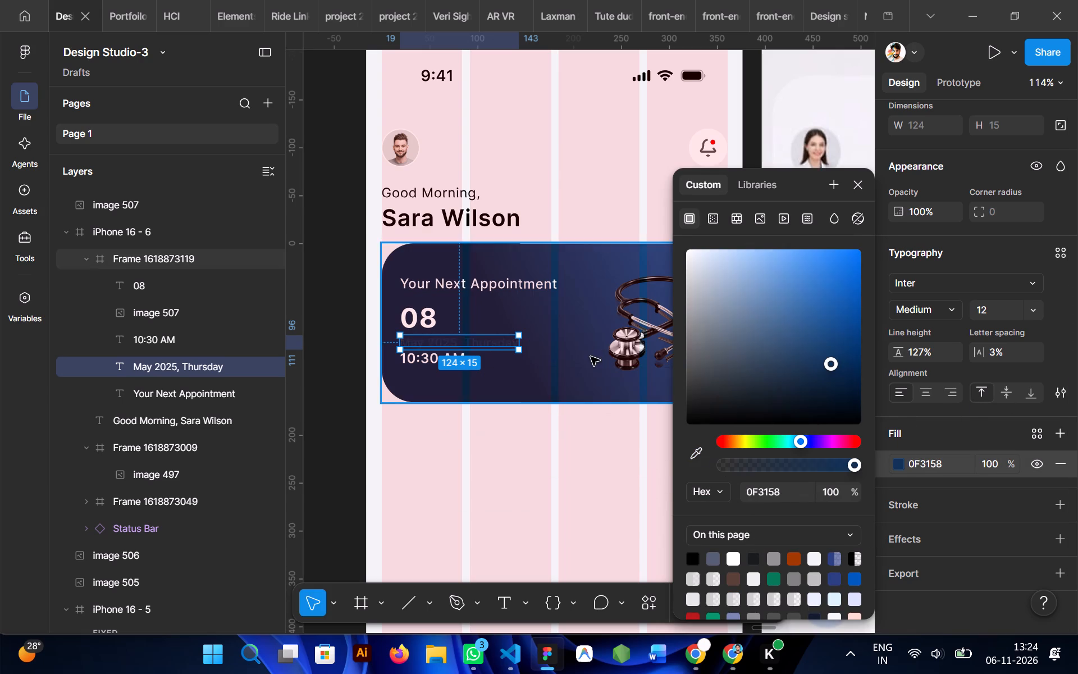
left_click_drag(723, 263, 702, 238)
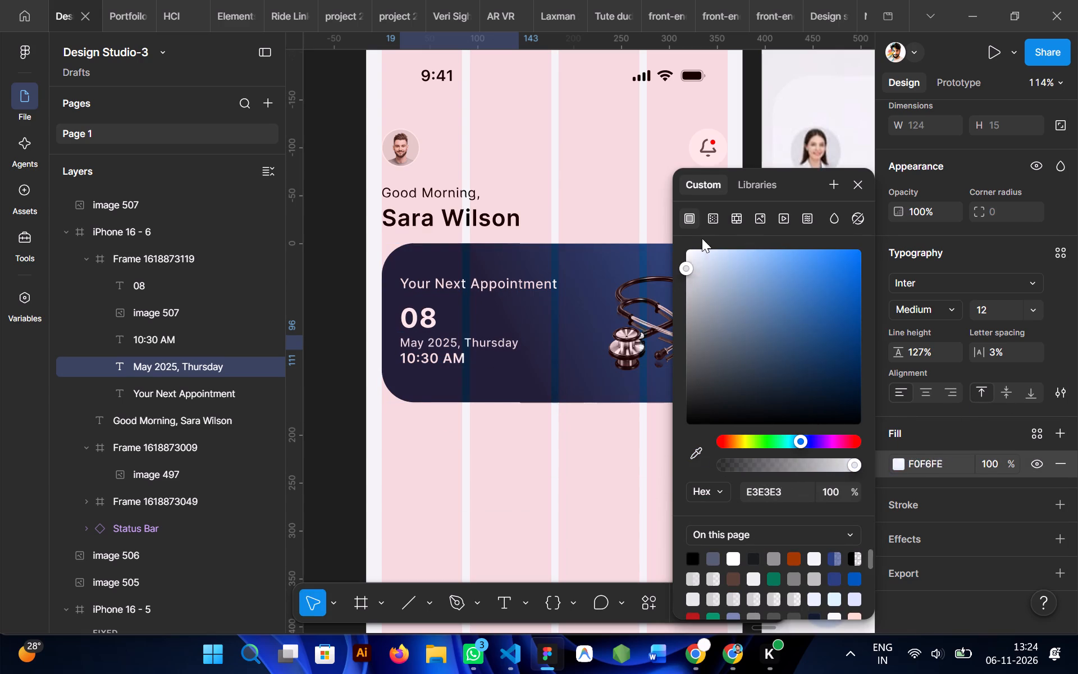
left_click_drag(702, 238, 736, 226)
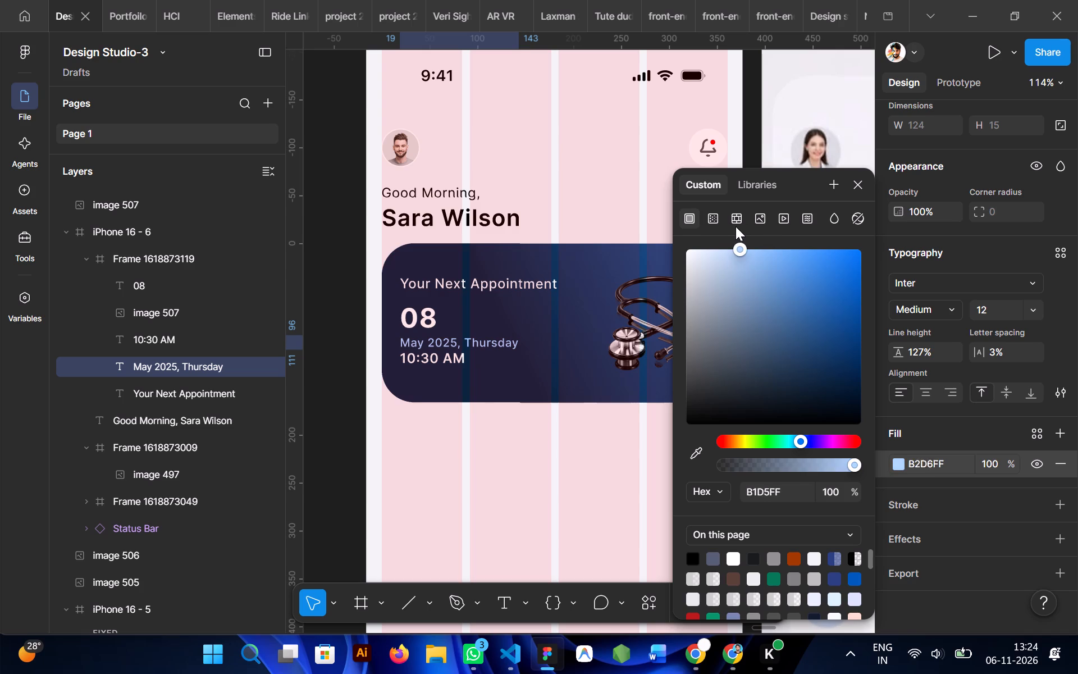
left_click_drag(736, 226, 720, 224)
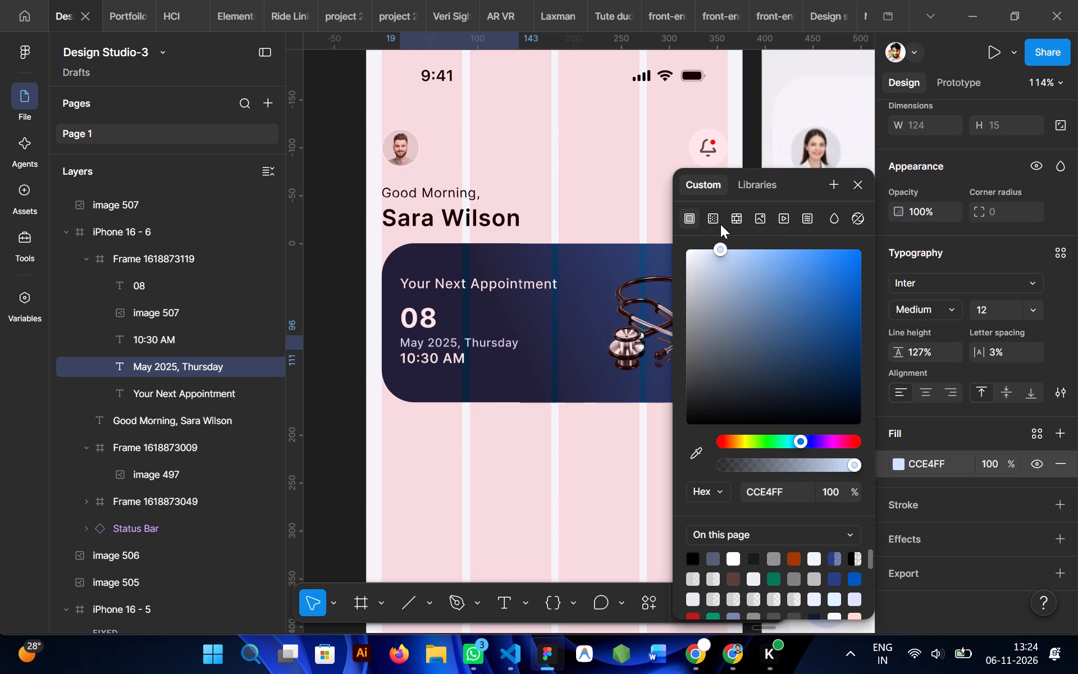
left_click_drag(720, 224, 722, 229)
left_click_drag(722, 229, 905, 254)
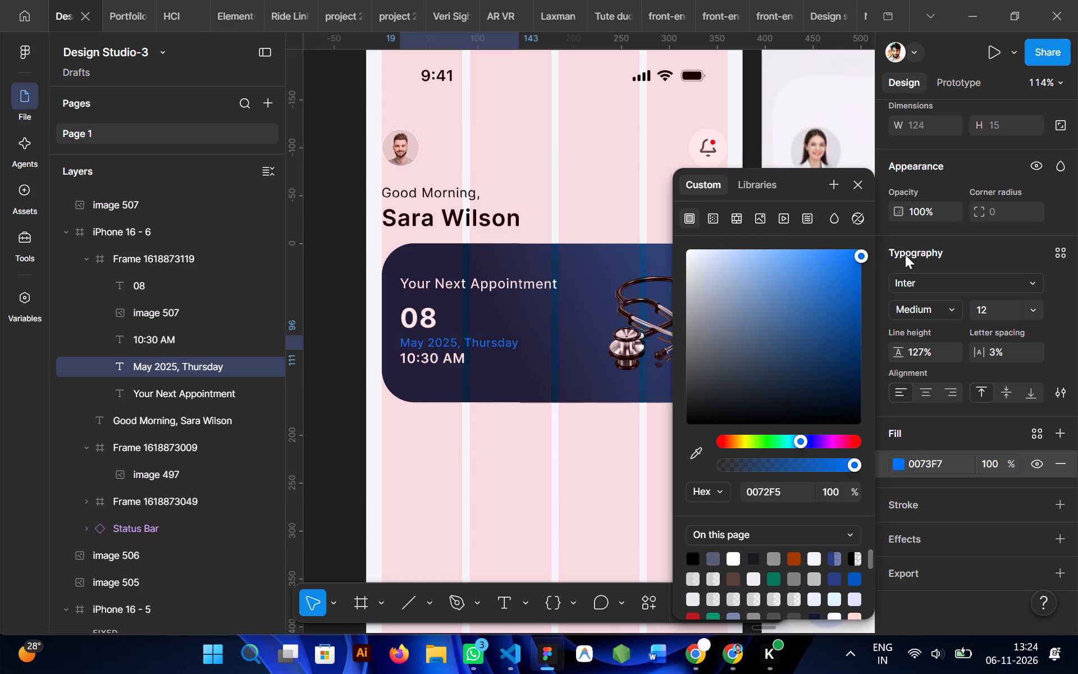
left_click_drag(905, 254, 718, 175)
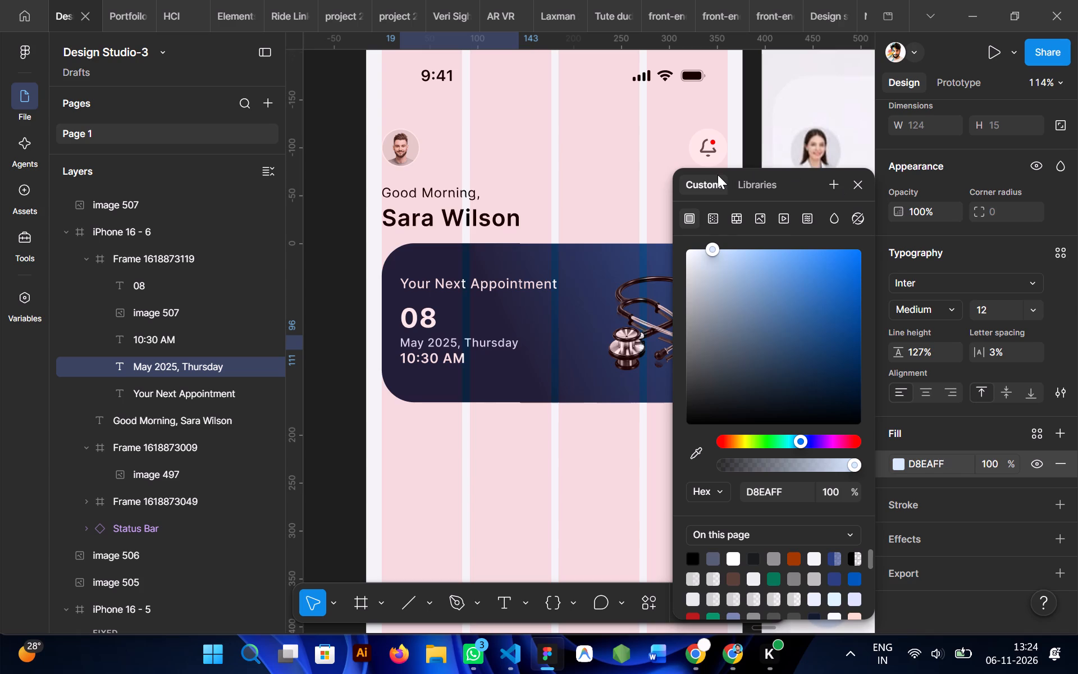
left_click_drag(718, 175, 742, 171)
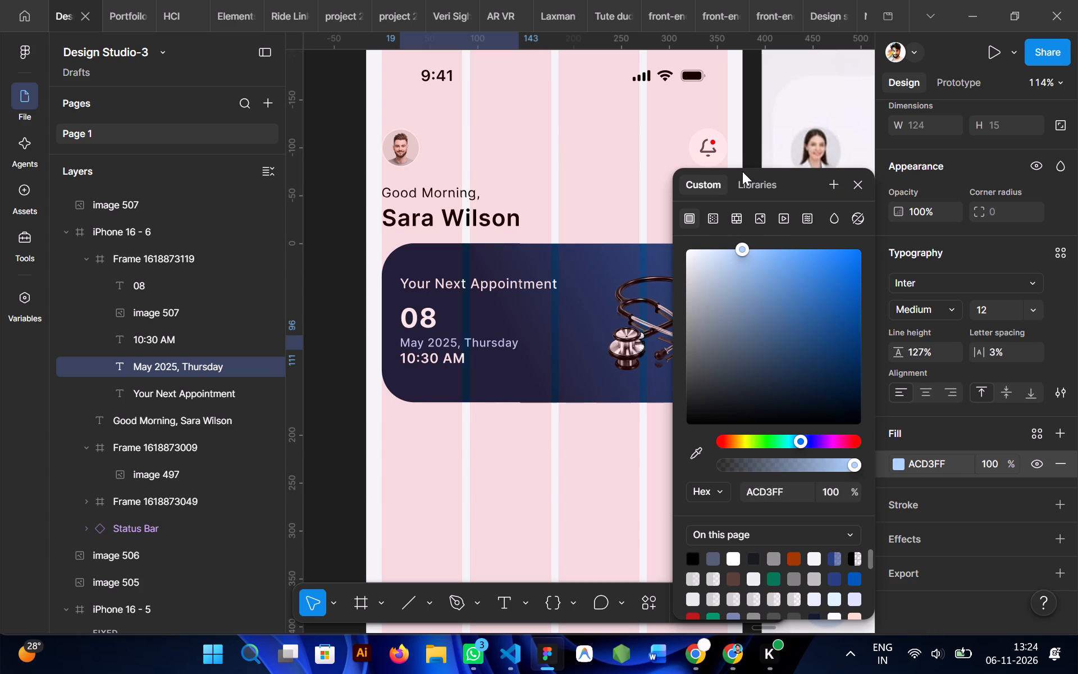
left_click_drag(742, 171, 734, 169)
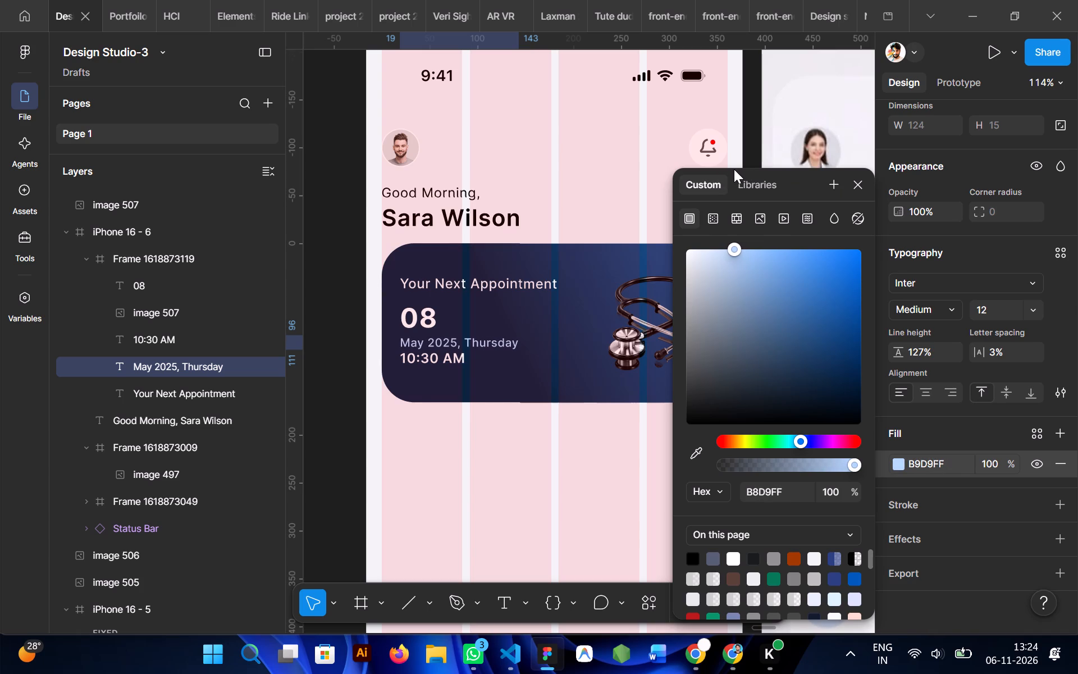
left_click_drag(734, 169, 733, 168)
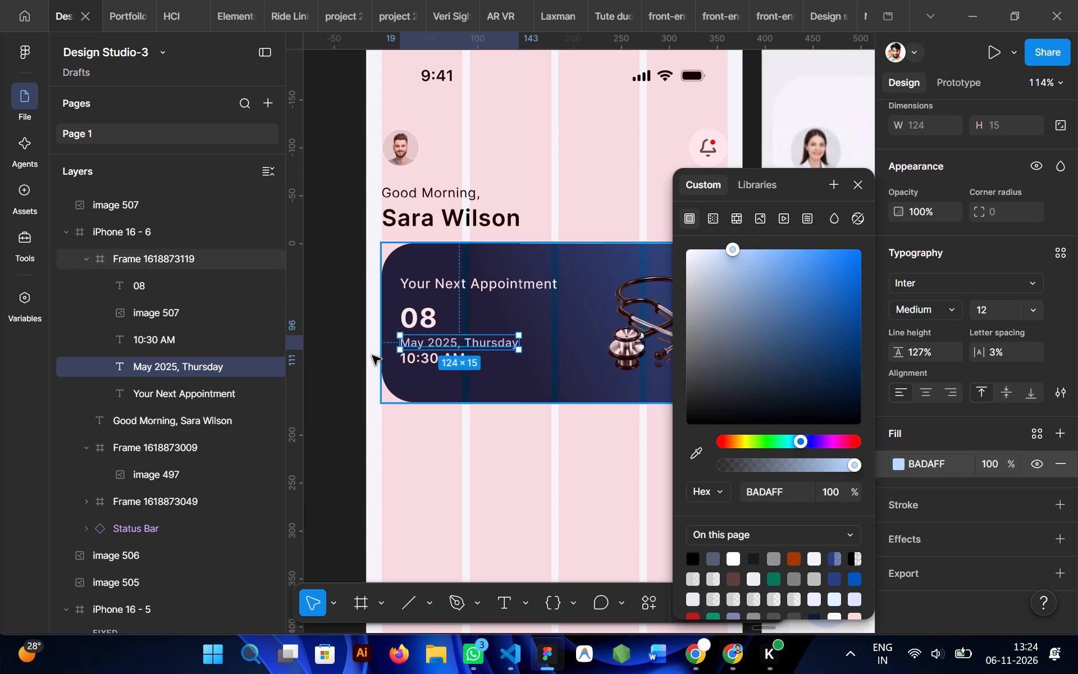
Group the "May 2025, Thursday" and "10:30 AM" texts into a vertical auto layout frame.
left_click(422, 360, "shift")
key("shift+a")
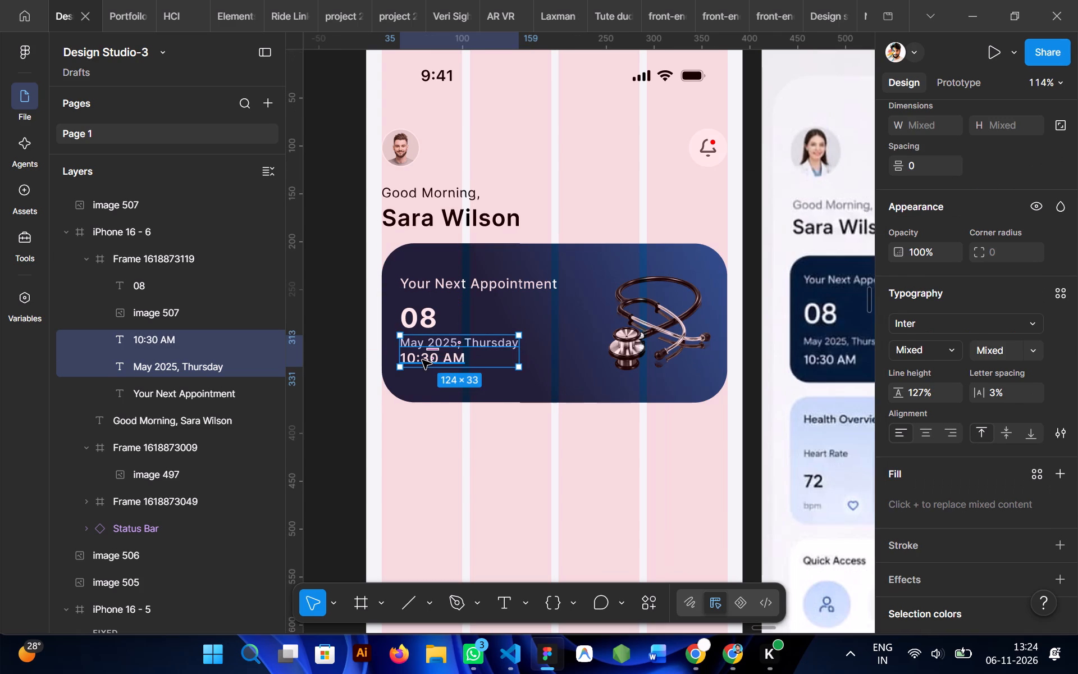
Move the "Your Next Appointment" text down closer to "08", at X 19, Y 38.
scroll(447, 367, "right", 1)
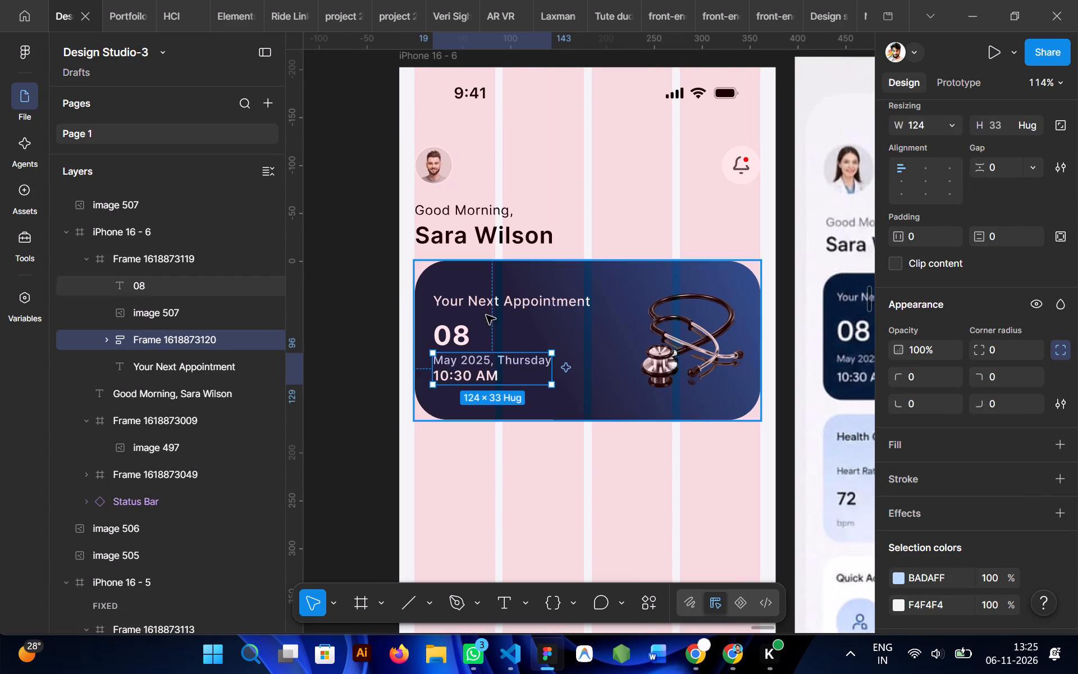
left_click(485, 303)
left_click_drag(494, 302, 494, 315)
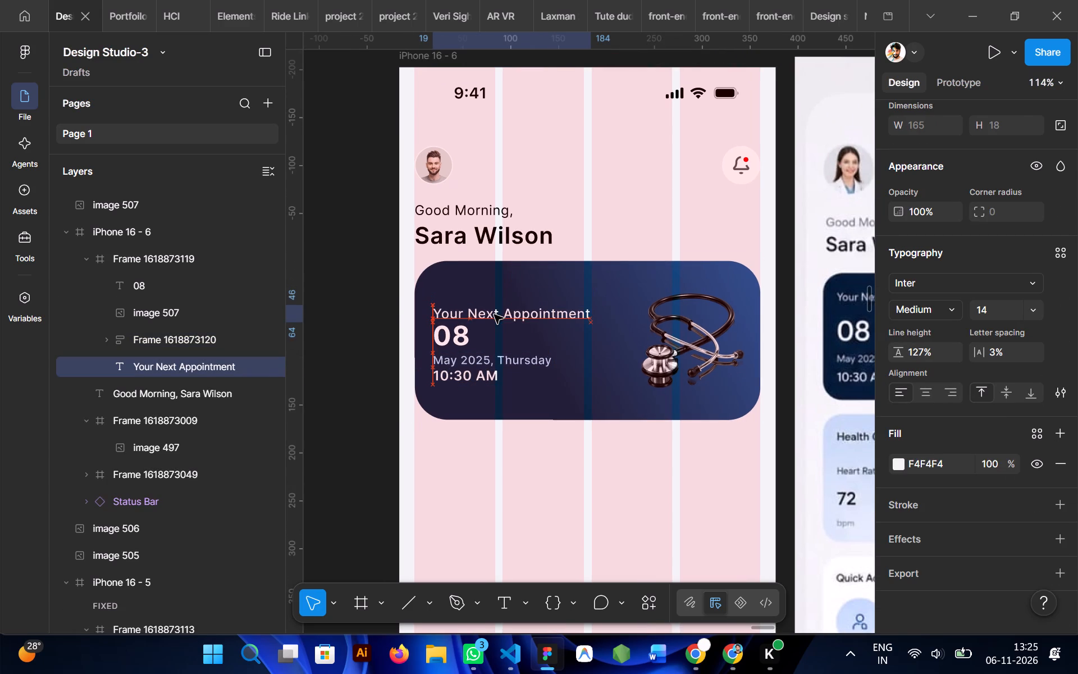
left_click_drag(494, 315, 495, 312)
left_click(400, 352)
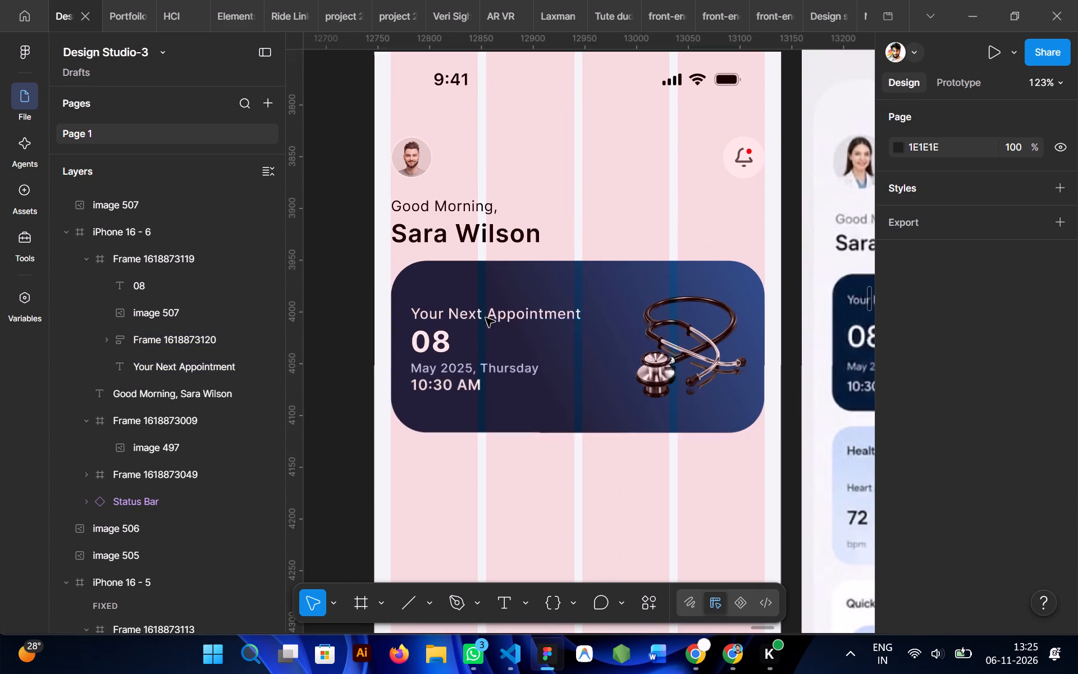
left_click(488, 310, "ctrl")
key("Up")
key("Up")
key("Up")
key("Up")
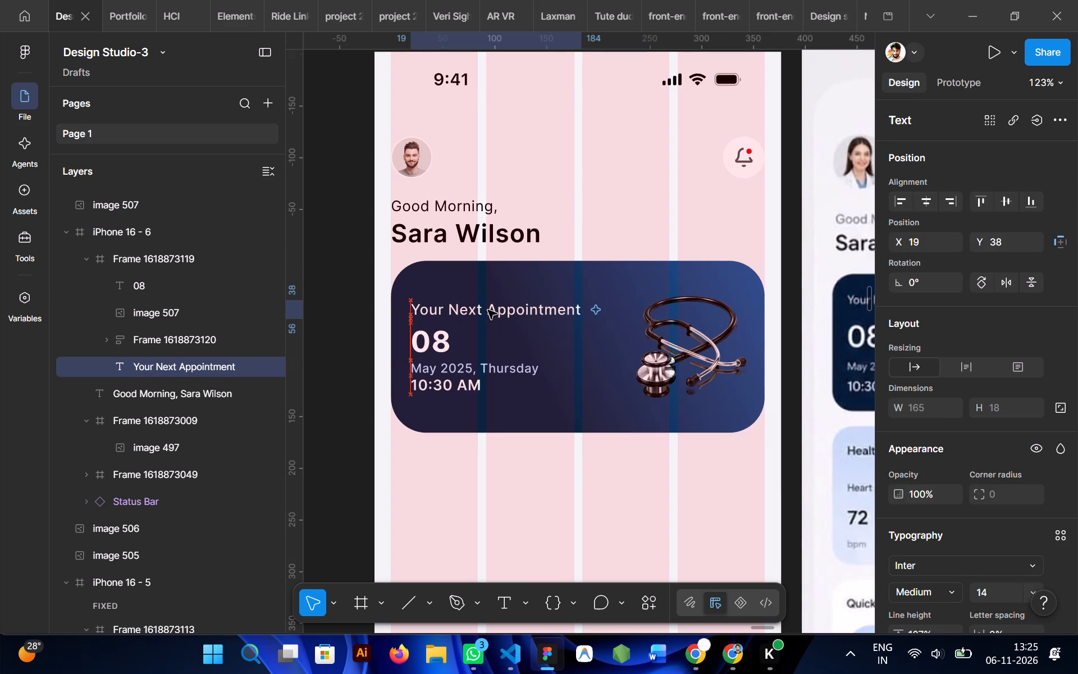
Apply the date text's light blue BADAFF to "Your Next Appointment" by sampling it with the eyedropper.
key("i")
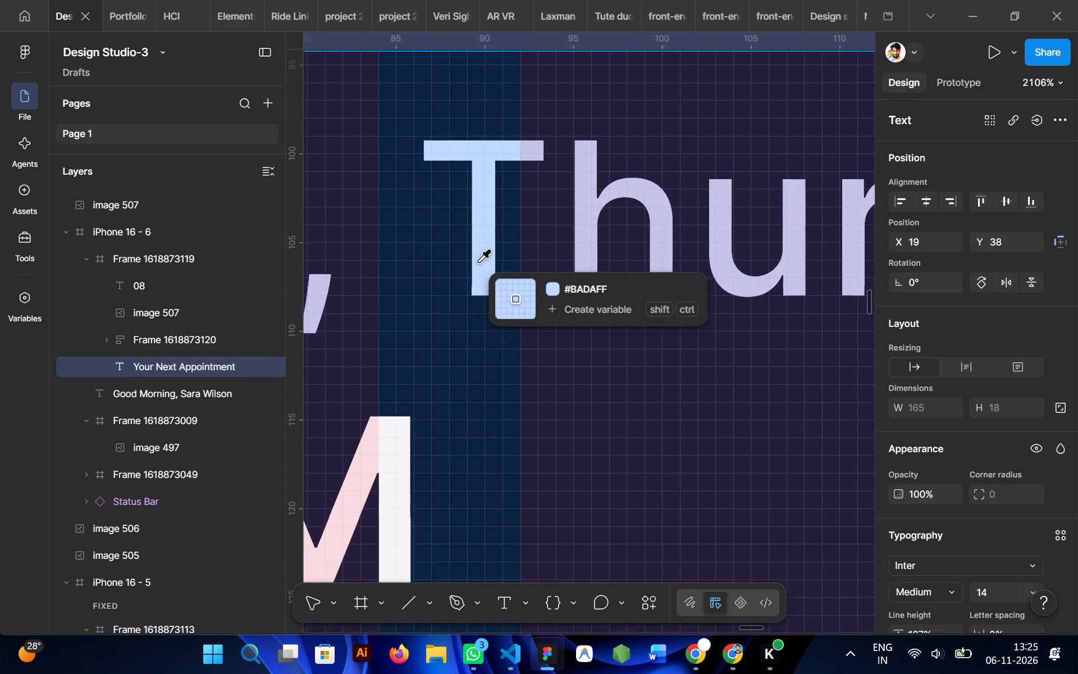
left_click(482, 264)
scroll(482, 264, "right", 1)
left_click(372, 284)
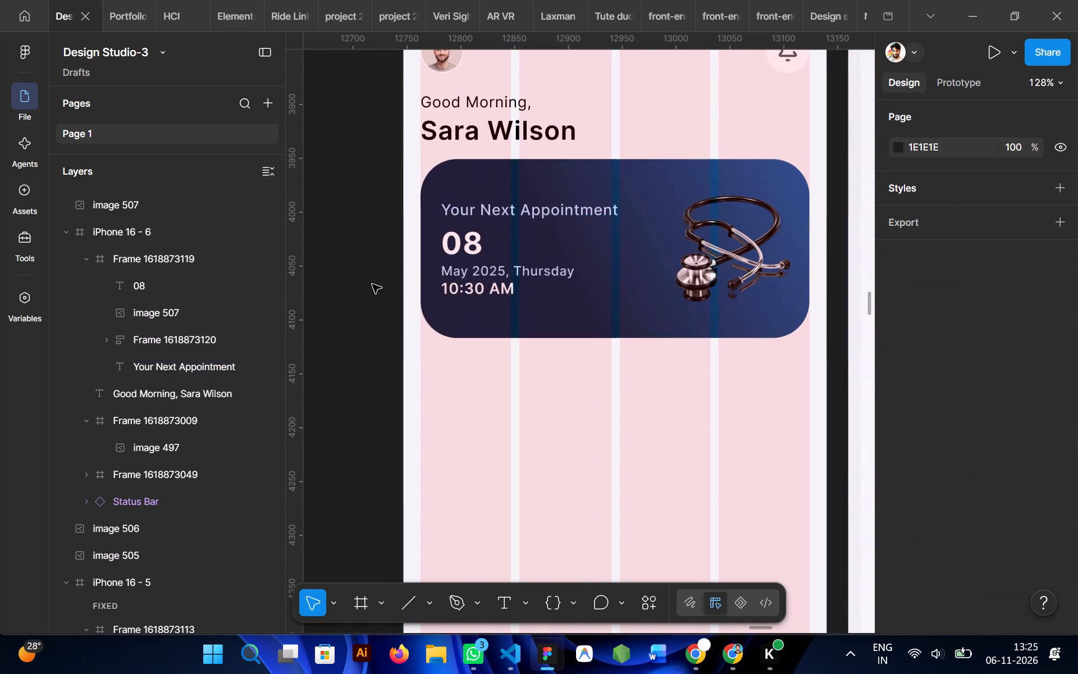
Set the gap of the date and time auto layout frame to 3.
scroll(372, 284, "up", 1)
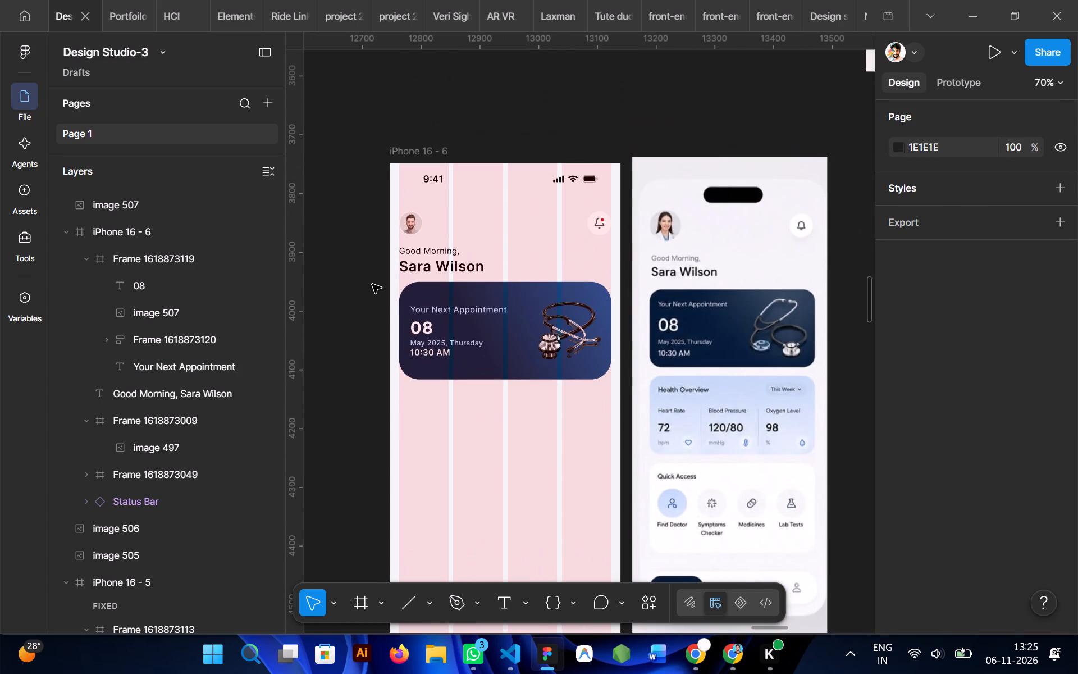
double_click(422, 352)
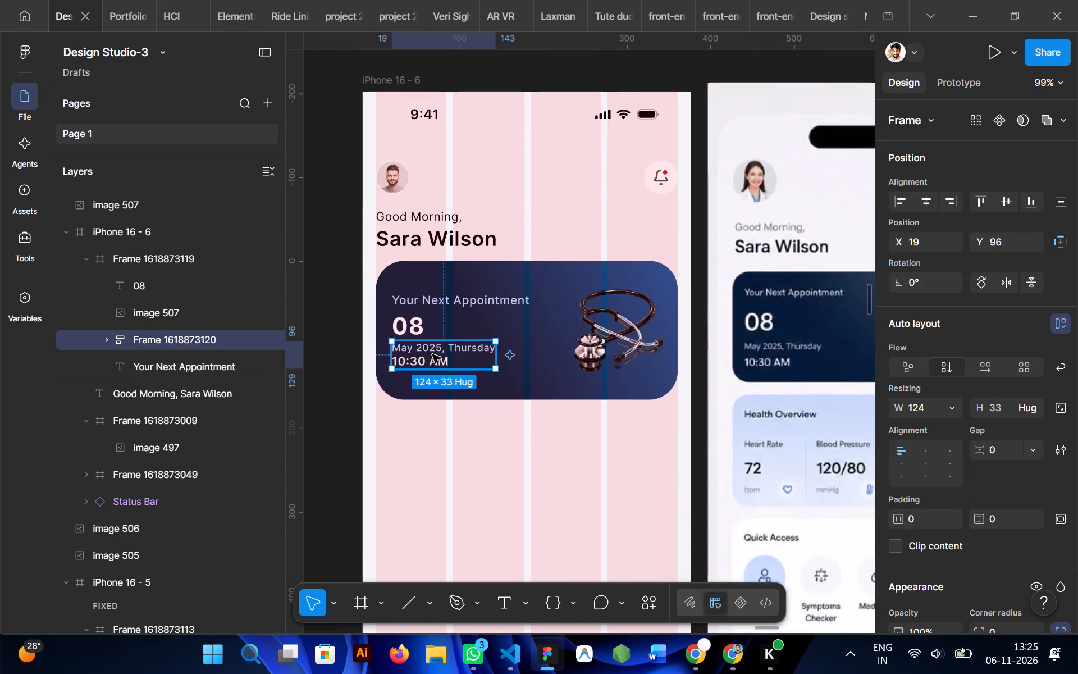
left_click_drag(984, 448, 542, 334)
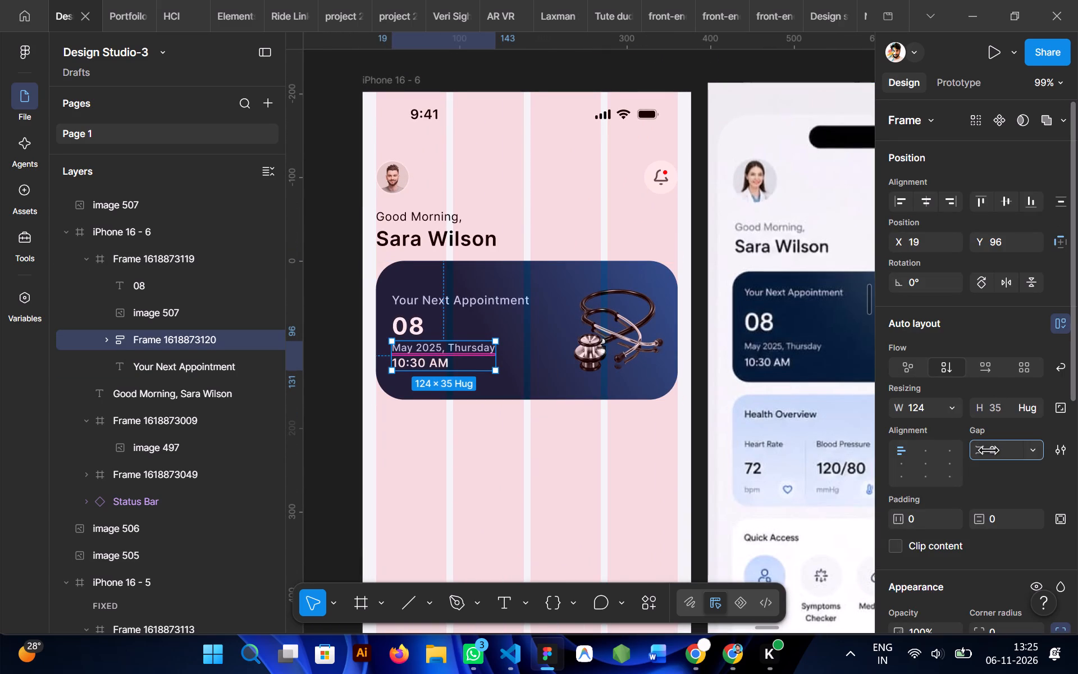
left_click_drag(542, 334, 545, 335)
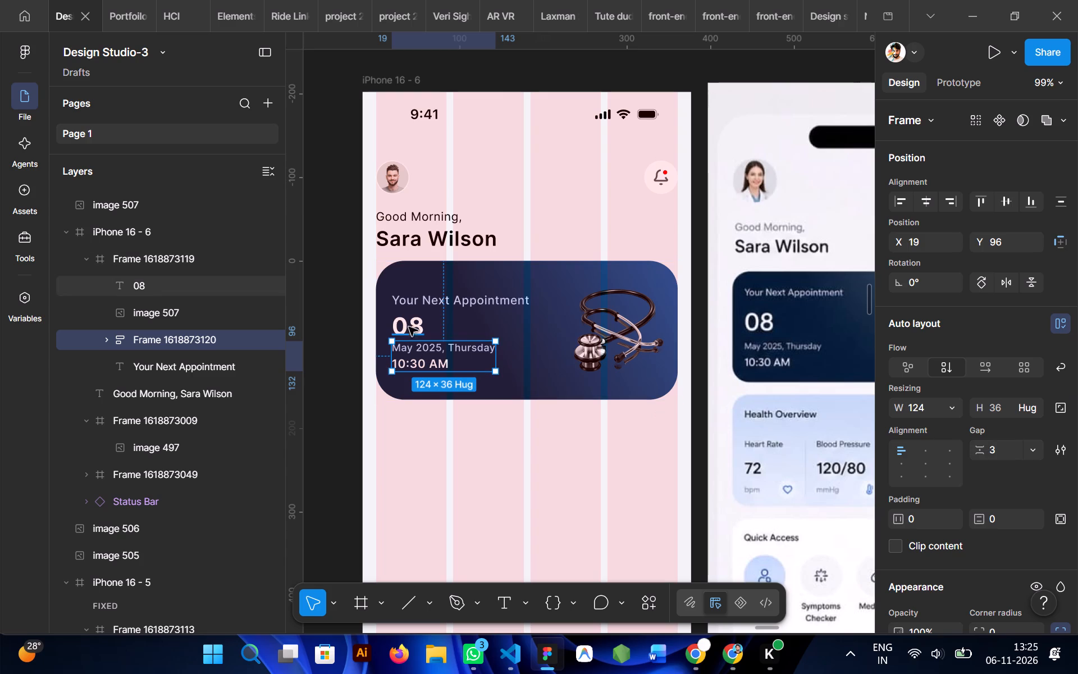
Combine "Your Next Appointment", "08" and the date and time frame into one vertical auto layout frame.
left_click(408, 325, "shift")
left_click(405, 299, "shift")
key("shift+a")
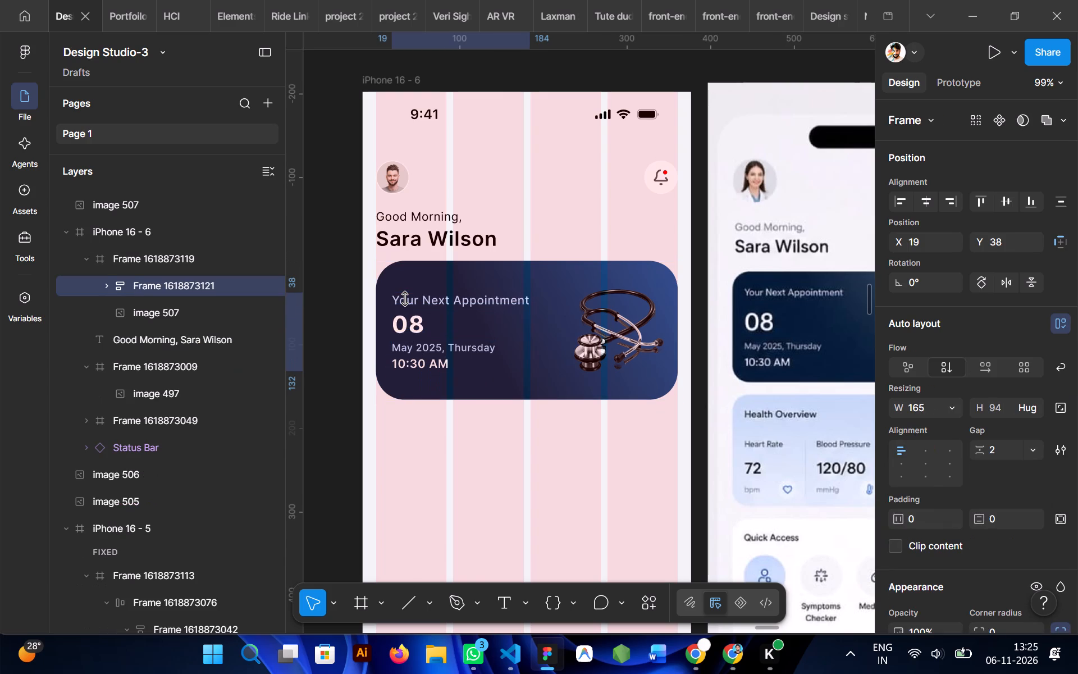
left_click(344, 359)
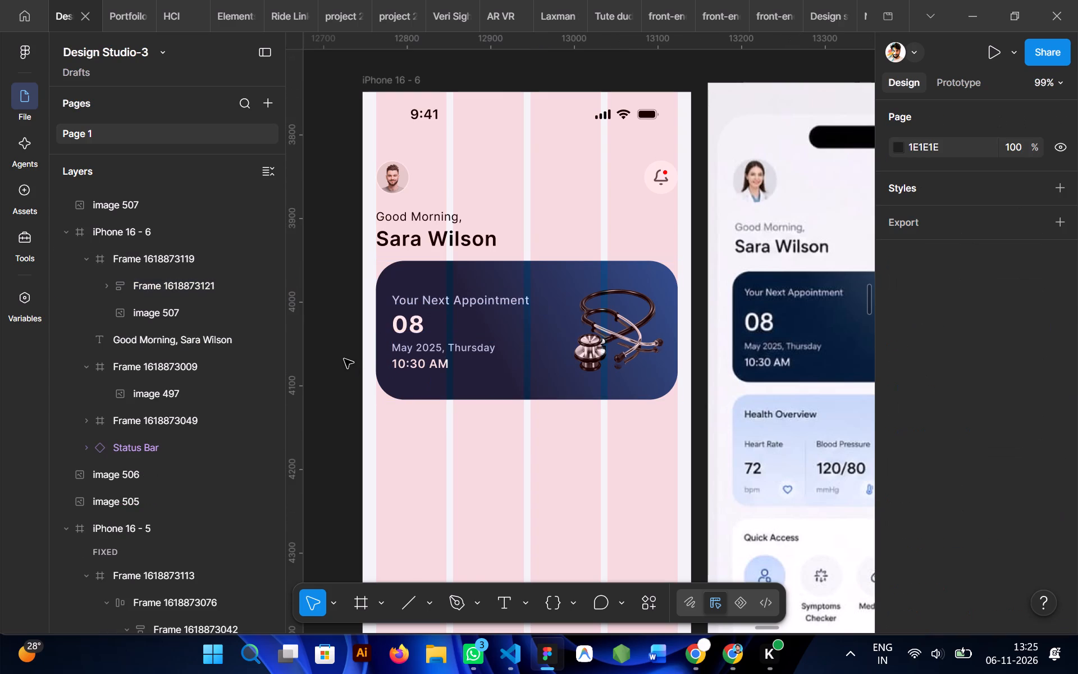
Set the appointment text frame's gap to 5 and centre the frame vertically in the dark blue card.
left_click(441, 340)
double_click(441, 340)
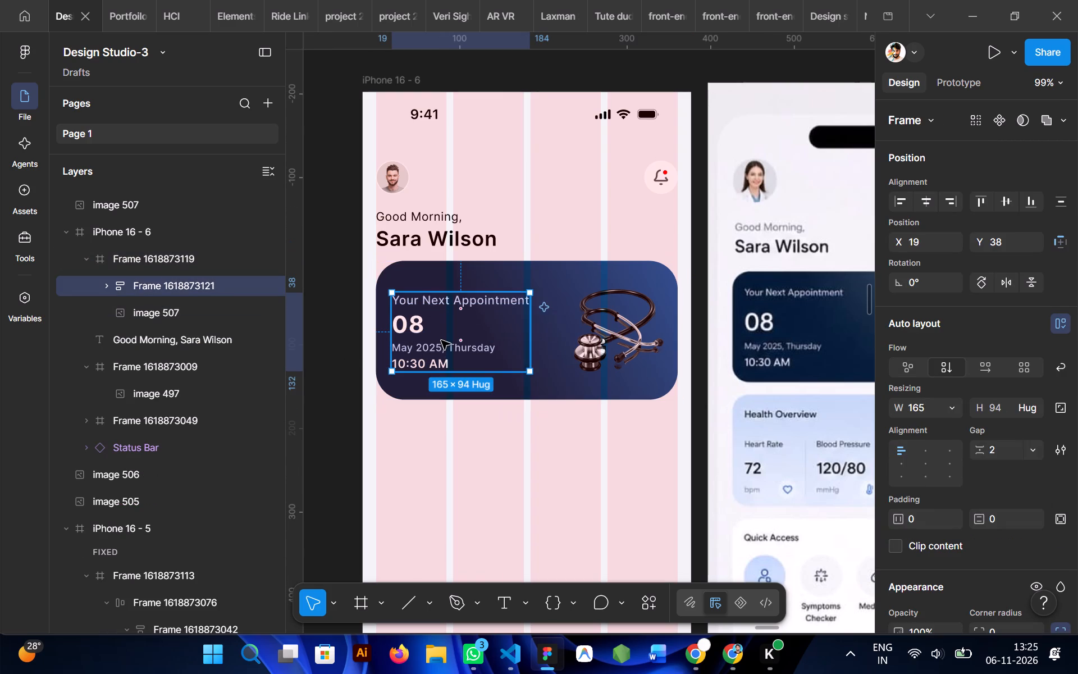
left_click_drag(983, 450, 545, 334)
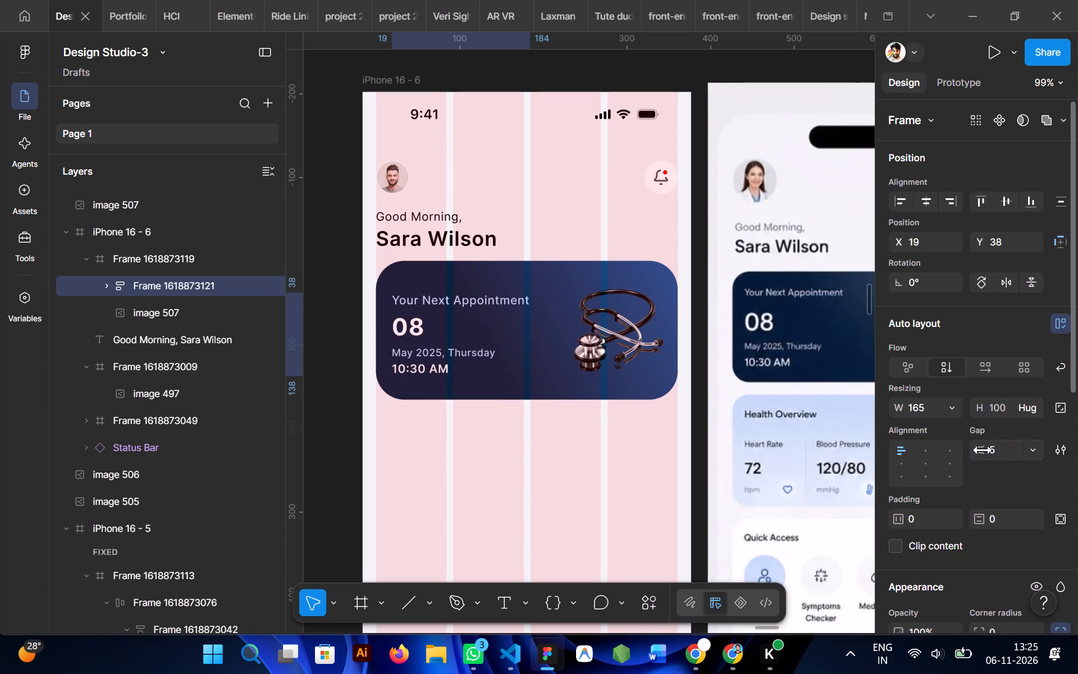
left_click(1004, 199)
Delete the spare stethoscope image lying outside the iPhone 16 - 6 frame.
scroll(735, 276, "right", 1)
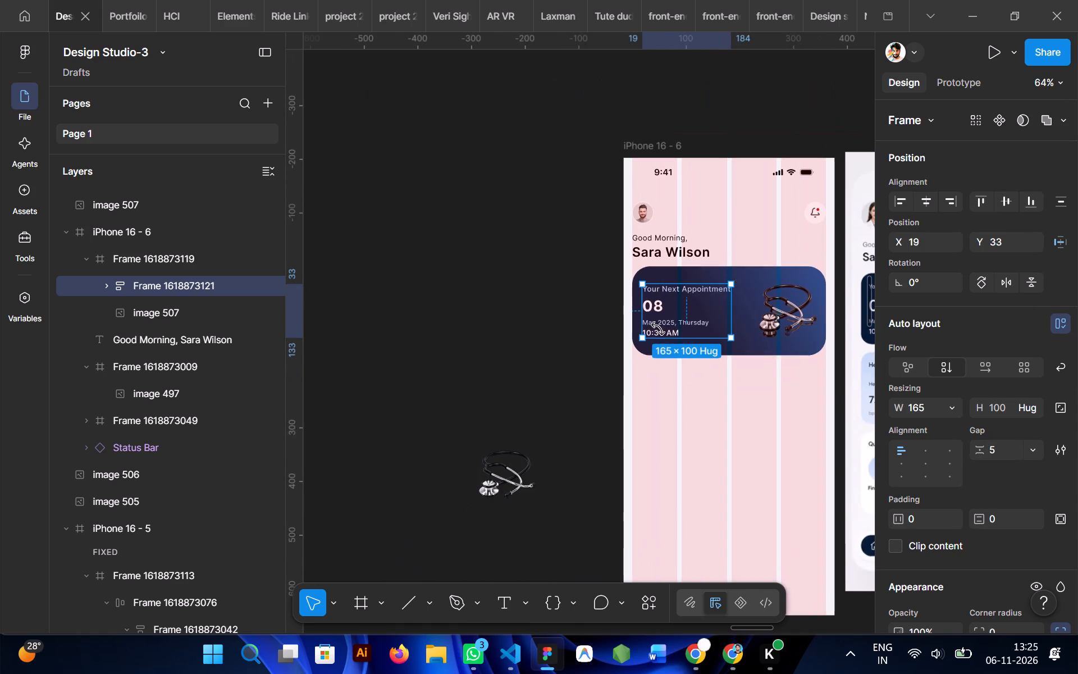
left_click(537, 391)
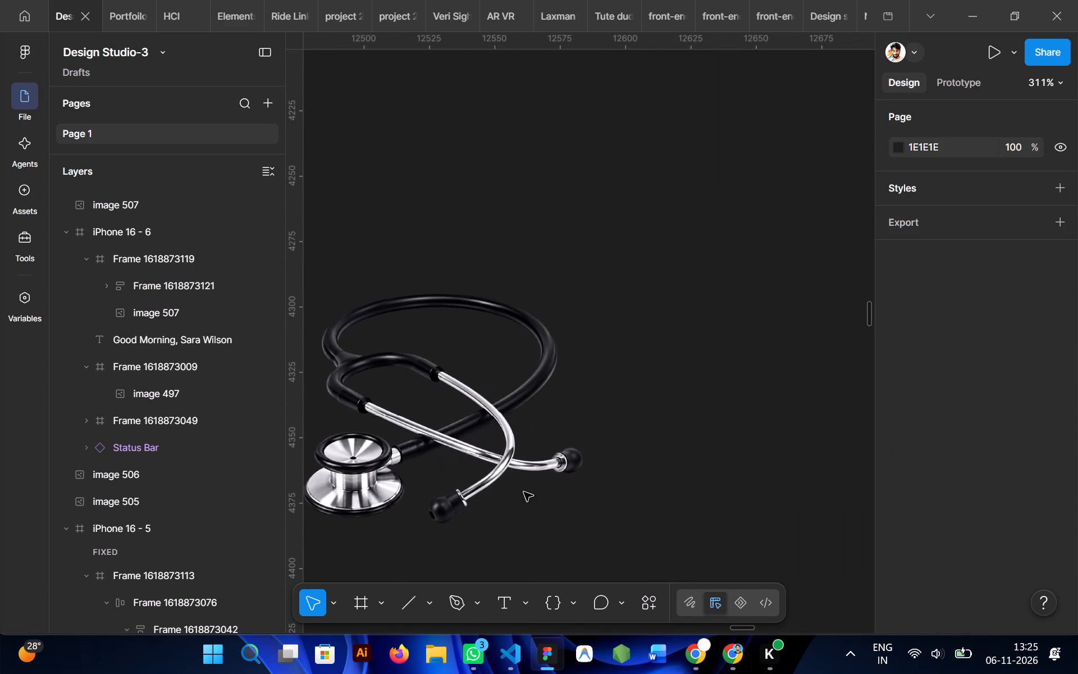
left_click(466, 452)
key("Delete")
Combine the appointment text frame and the stethoscope image into one horizontal auto layout frame, centred in the dark blue card.
scroll(466, 452, "left", 2)
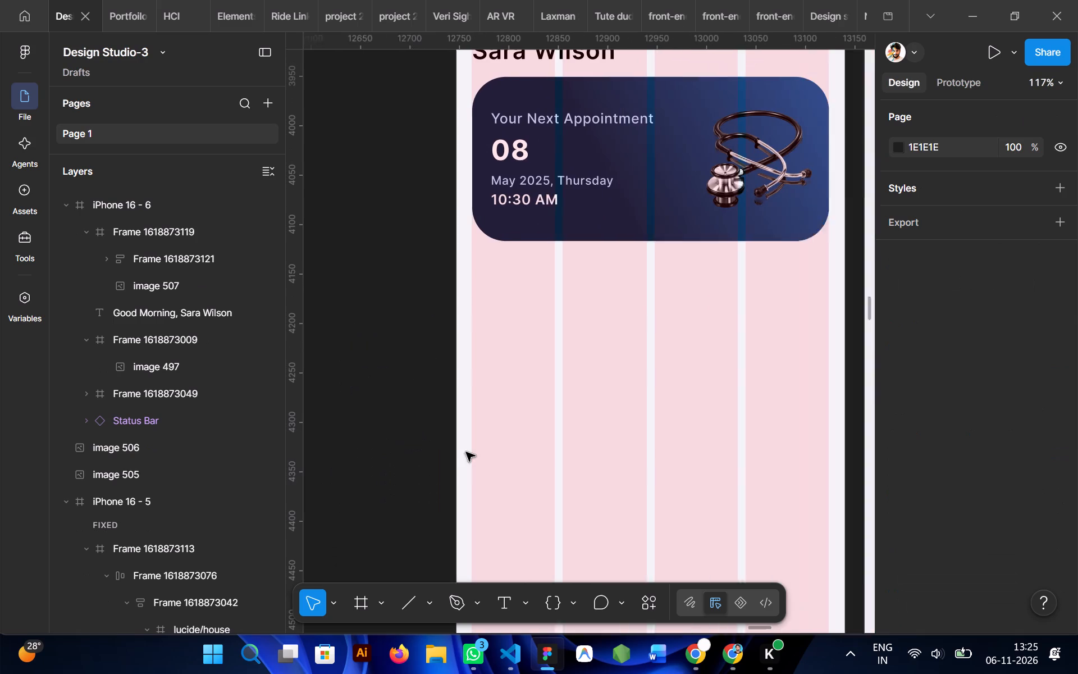
scroll(466, 452, "up", 1)
scroll(466, 452, "right", 1)
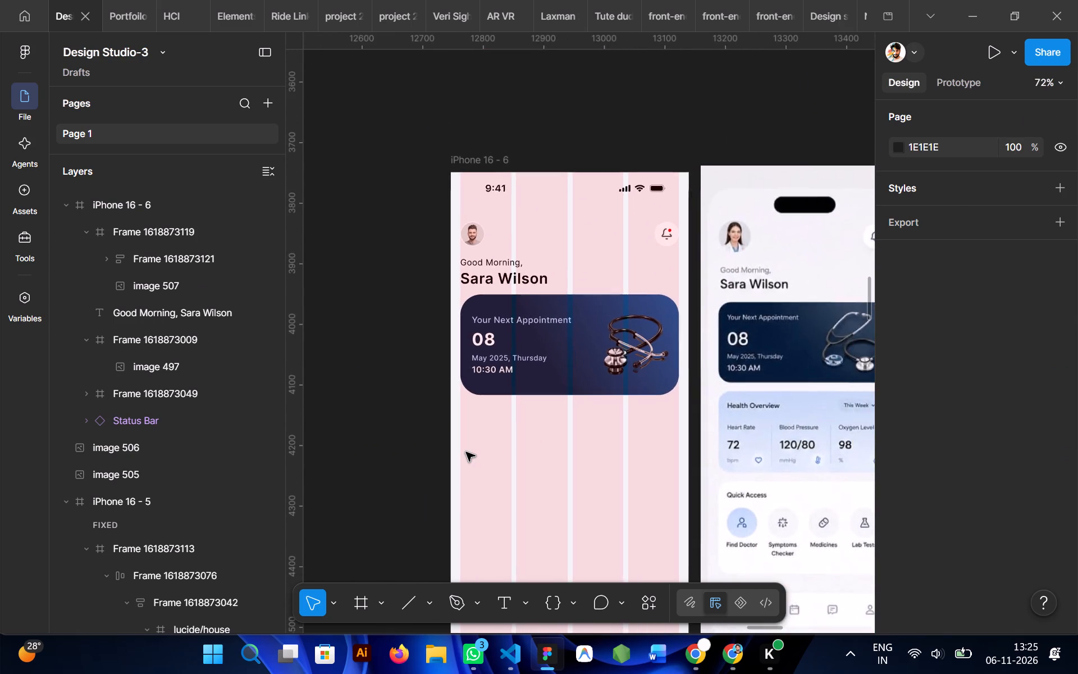
scroll(466, 452, "left", 1)
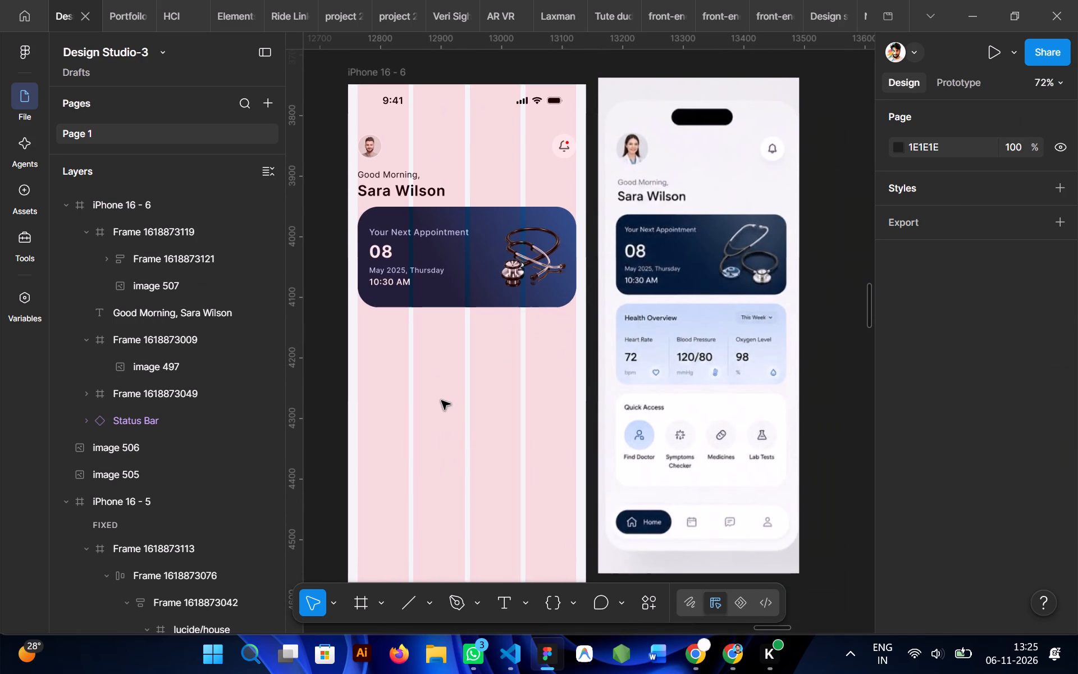
double_click(408, 271)
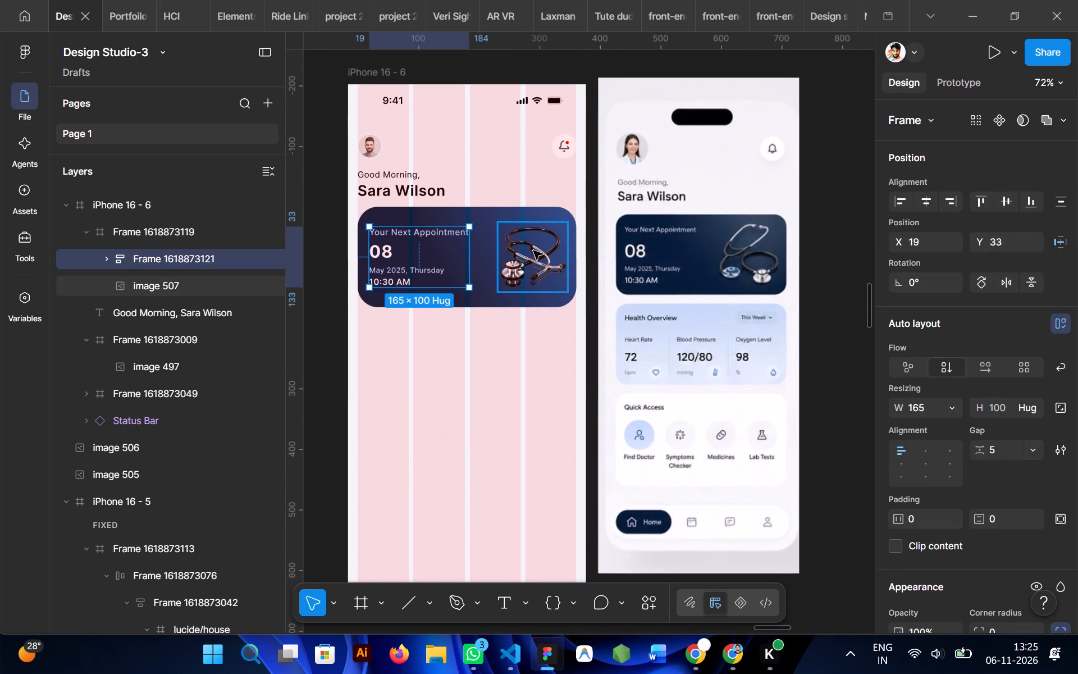
left_click(527, 251, "shift")
key("shift+a")
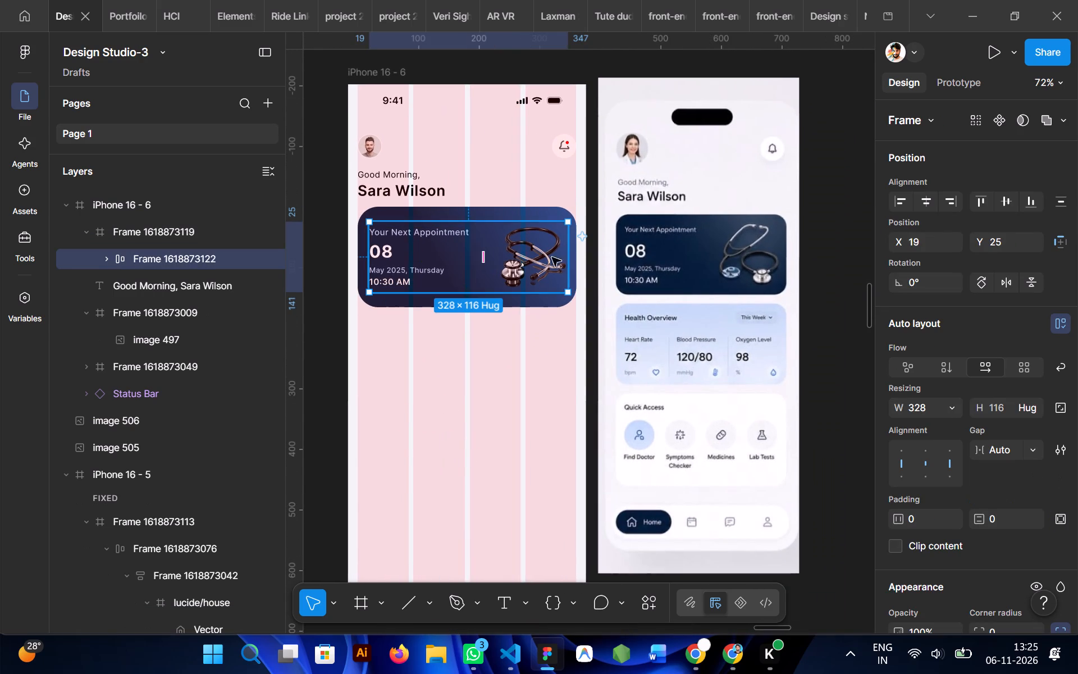
left_click(923, 201)
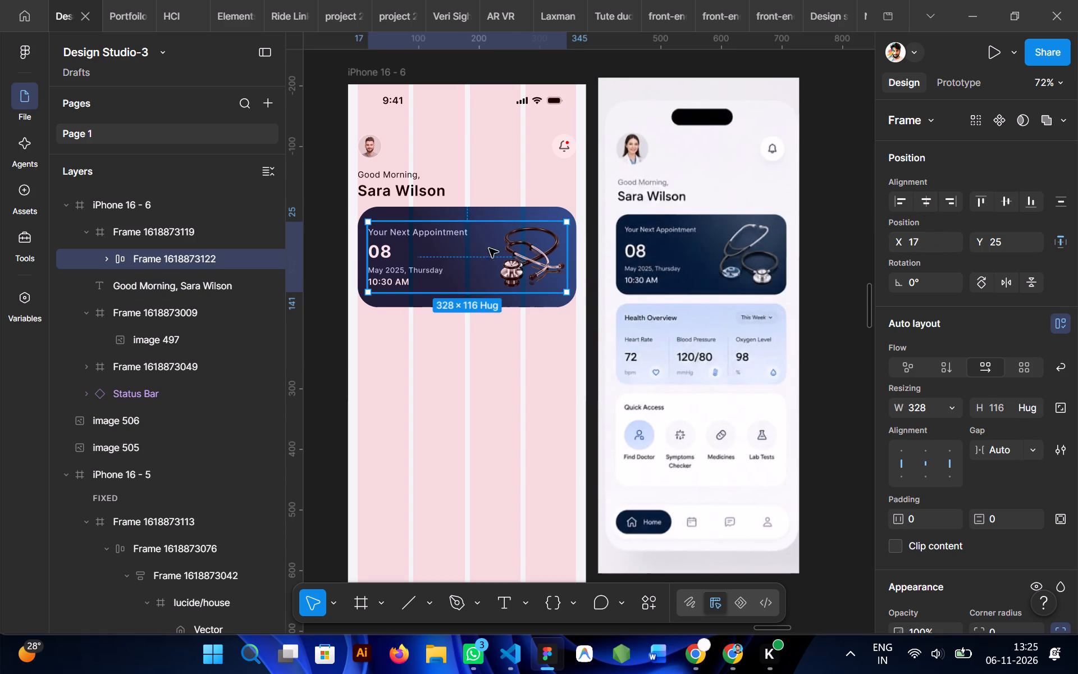
left_click(1011, 199)
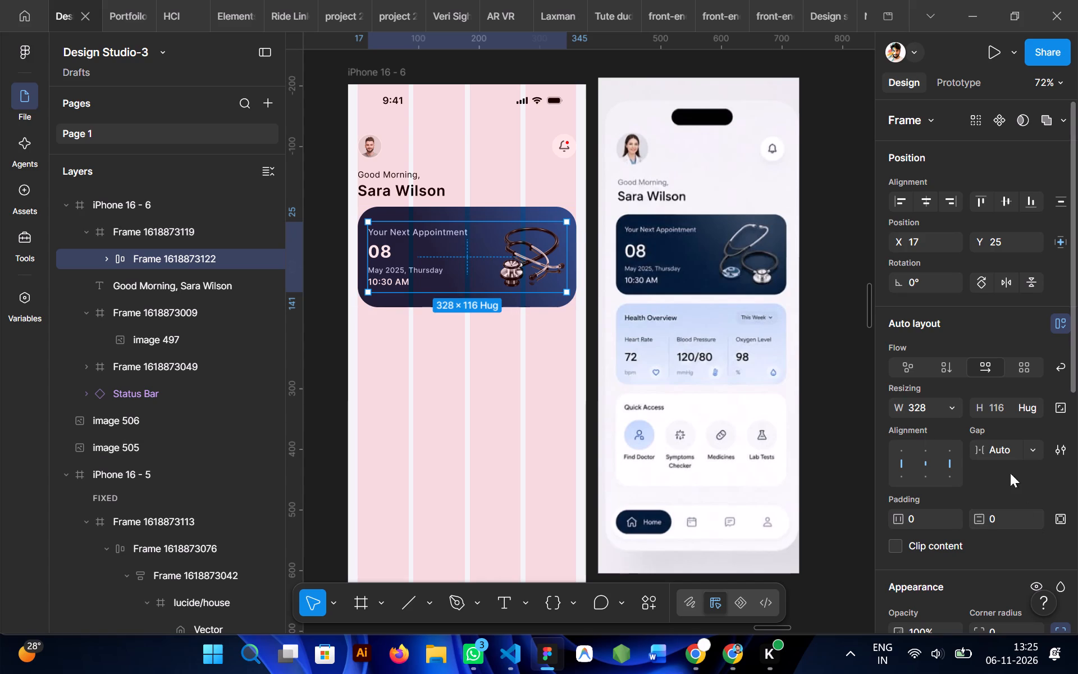
Set the gap between the appointment text and the stethoscope image to 20.
left_click(1003, 458)
type("20\\")
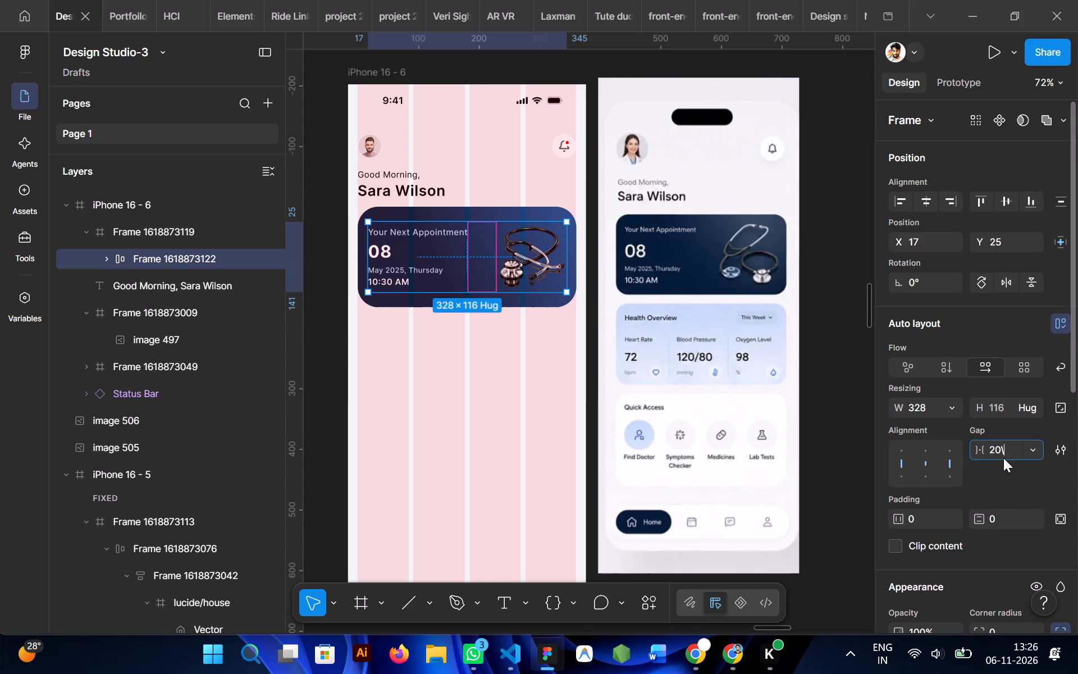
key("Return")
left_click(997, 456)
type("20")
key("Return")
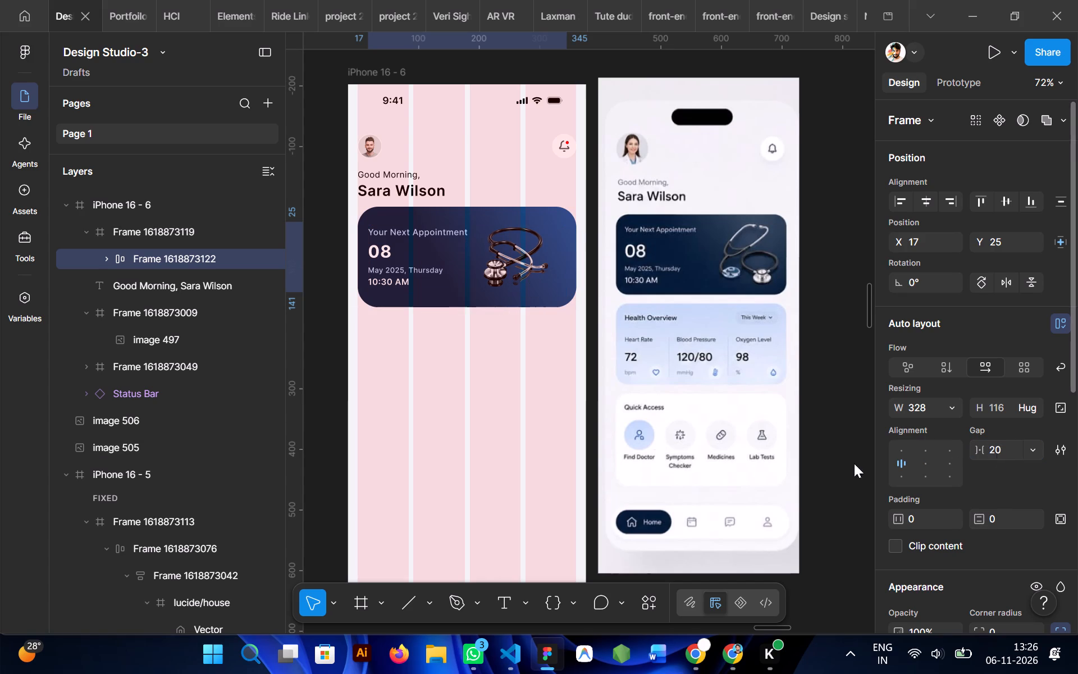
Make the combined text and image frame's width hug its contents and centre it horizontally in the card.
scroll(511, 332, "right", 1)
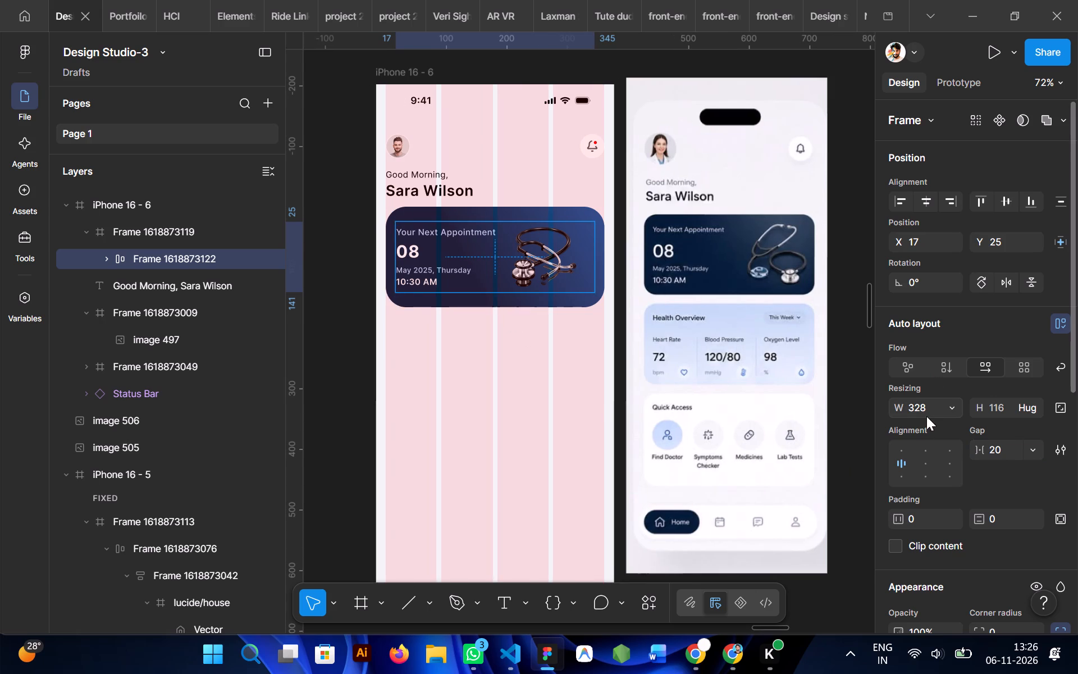
scroll(926, 416, "down", 1)
left_click(958, 316)
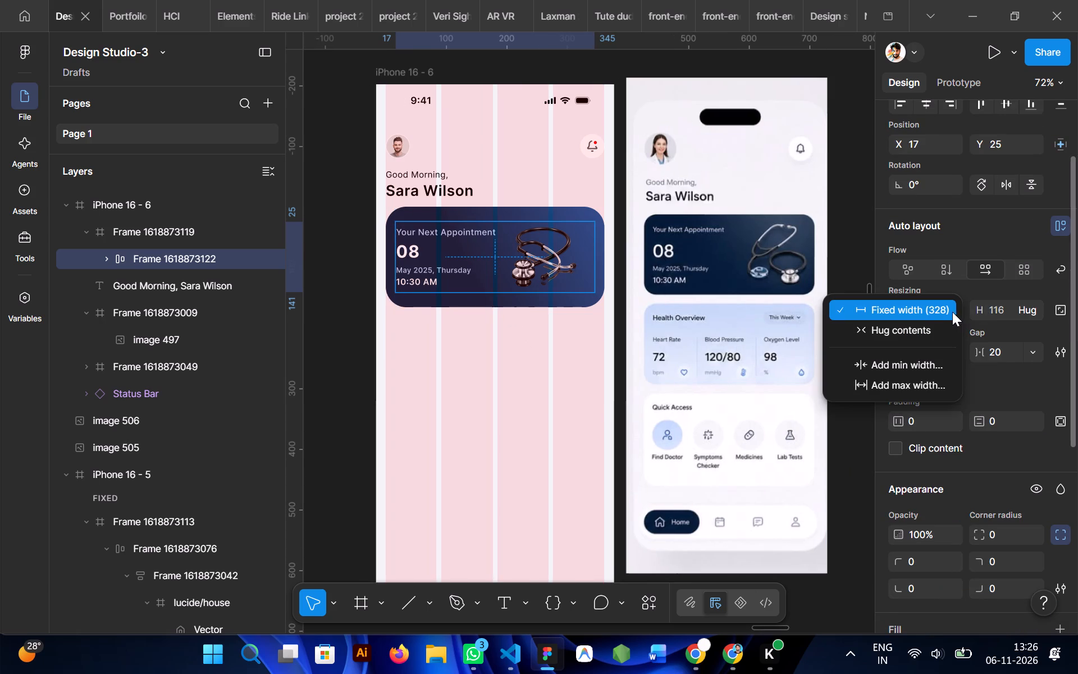
left_click(925, 326)
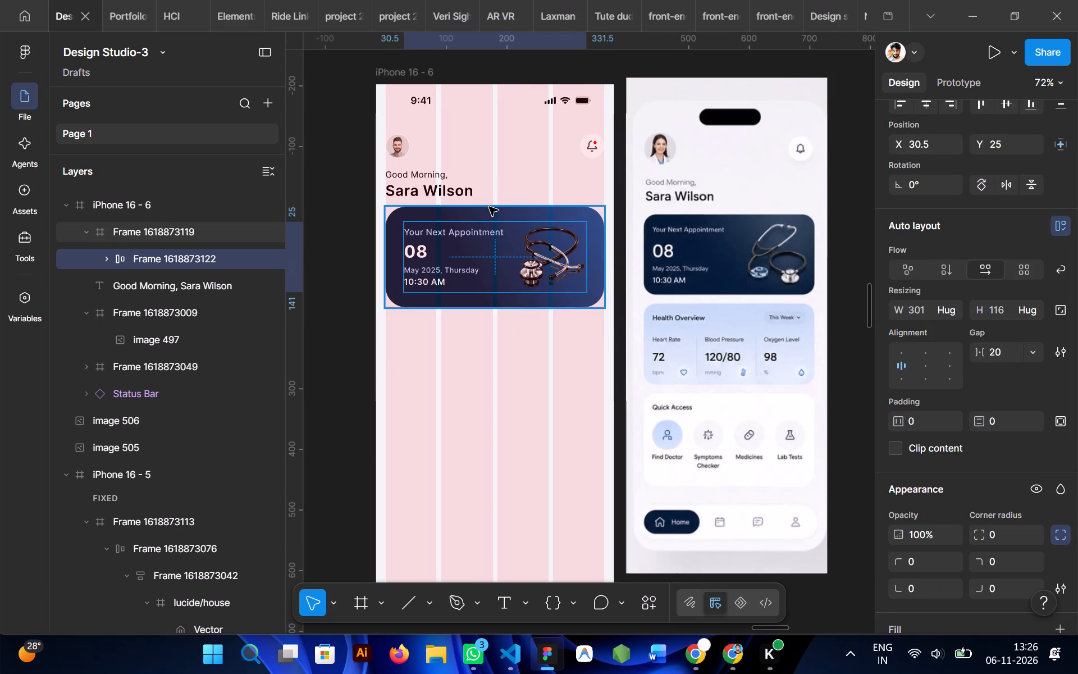
scroll(928, 152, "up", 3)
left_click(919, 202)
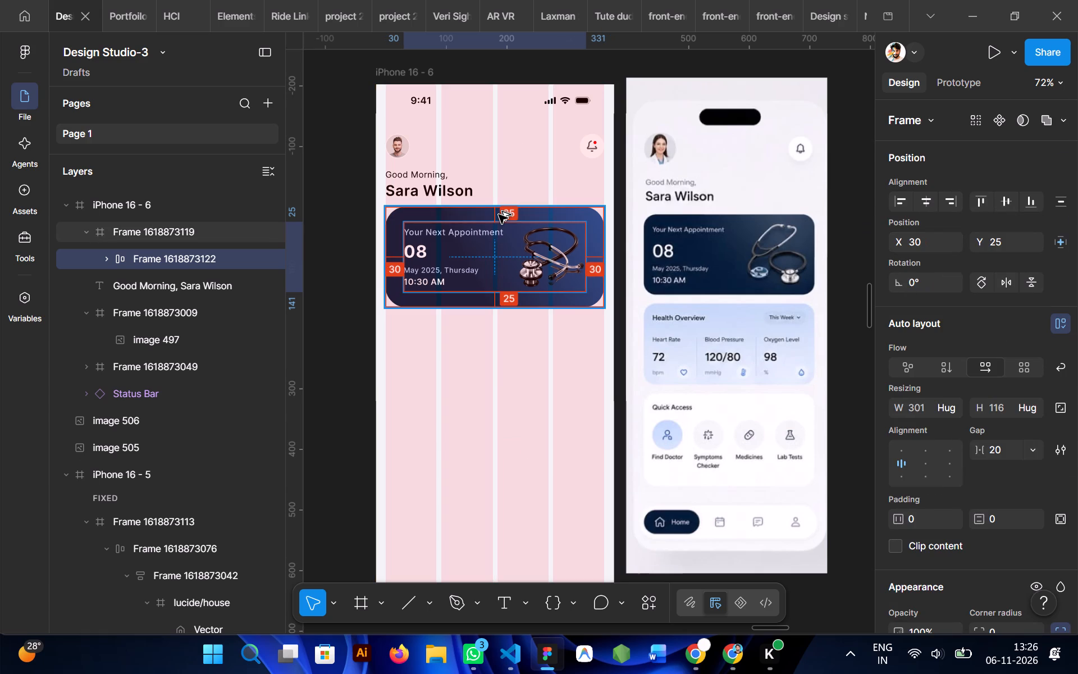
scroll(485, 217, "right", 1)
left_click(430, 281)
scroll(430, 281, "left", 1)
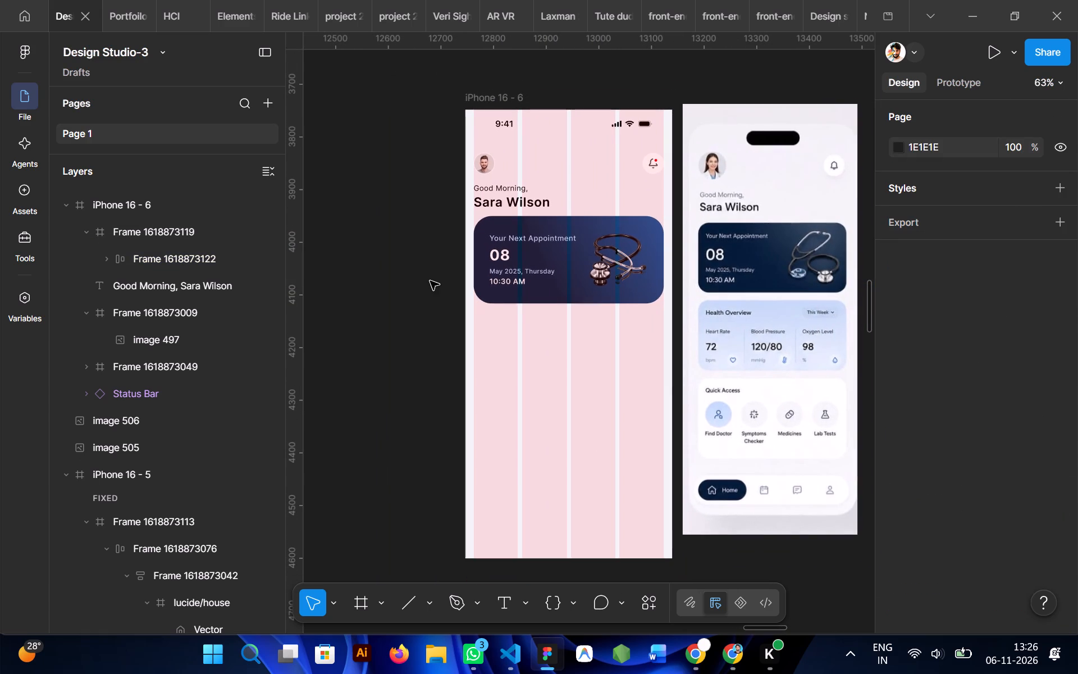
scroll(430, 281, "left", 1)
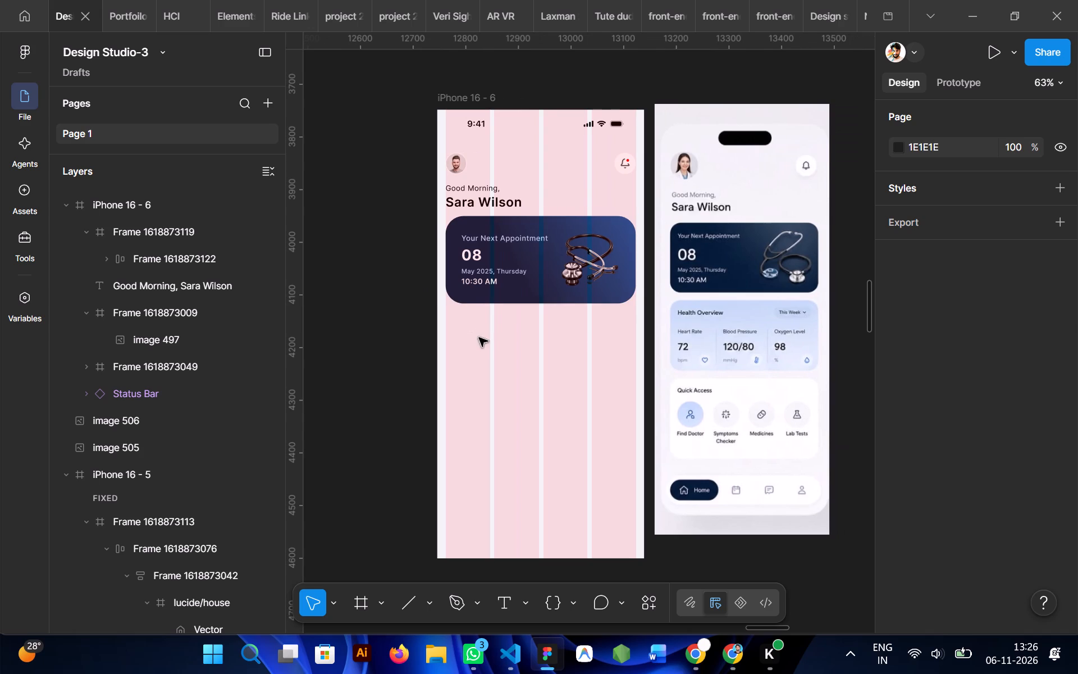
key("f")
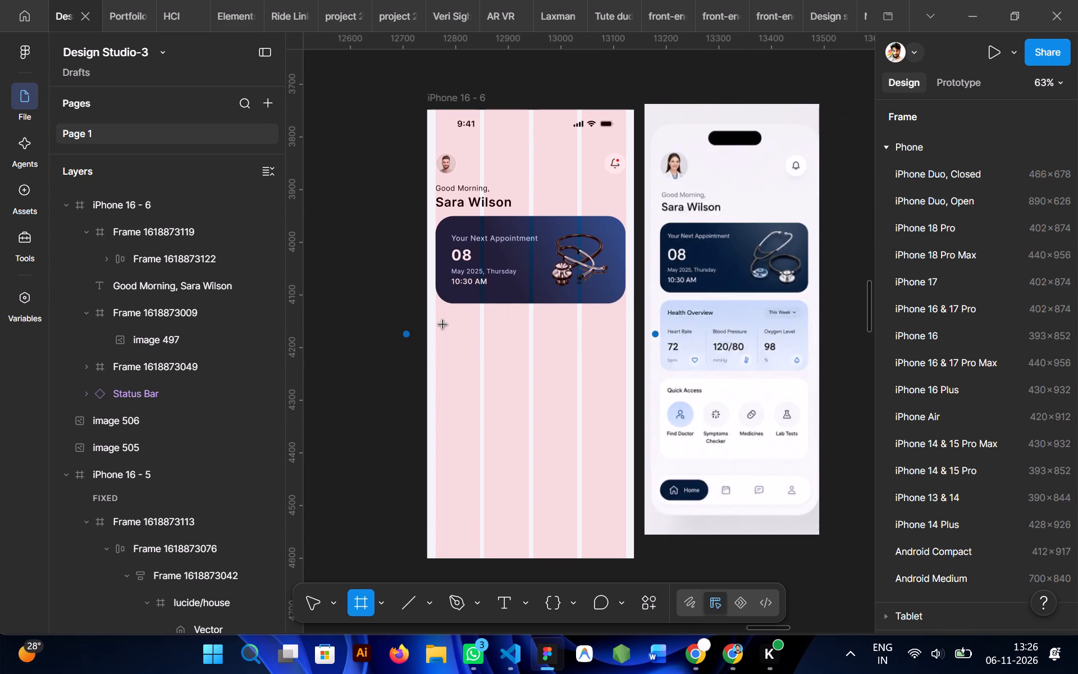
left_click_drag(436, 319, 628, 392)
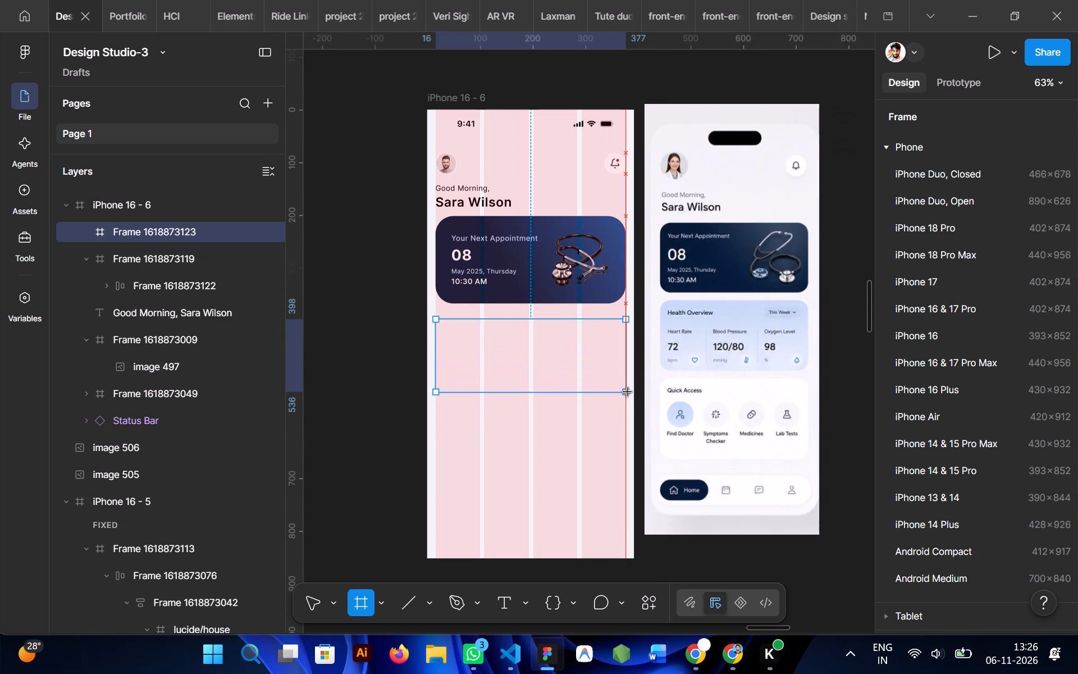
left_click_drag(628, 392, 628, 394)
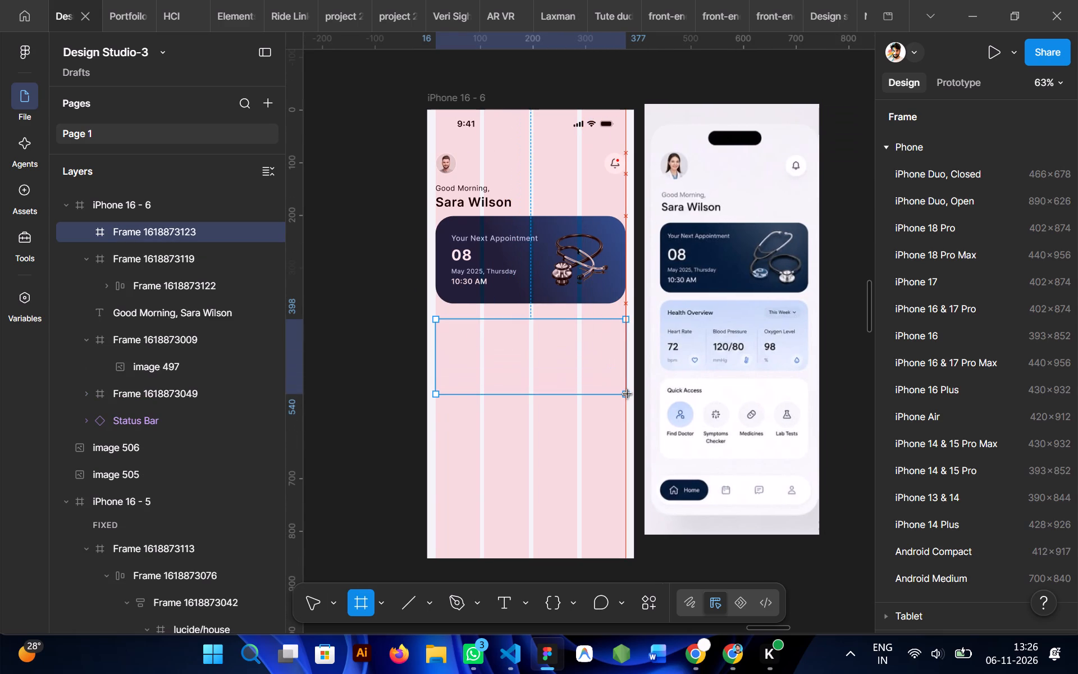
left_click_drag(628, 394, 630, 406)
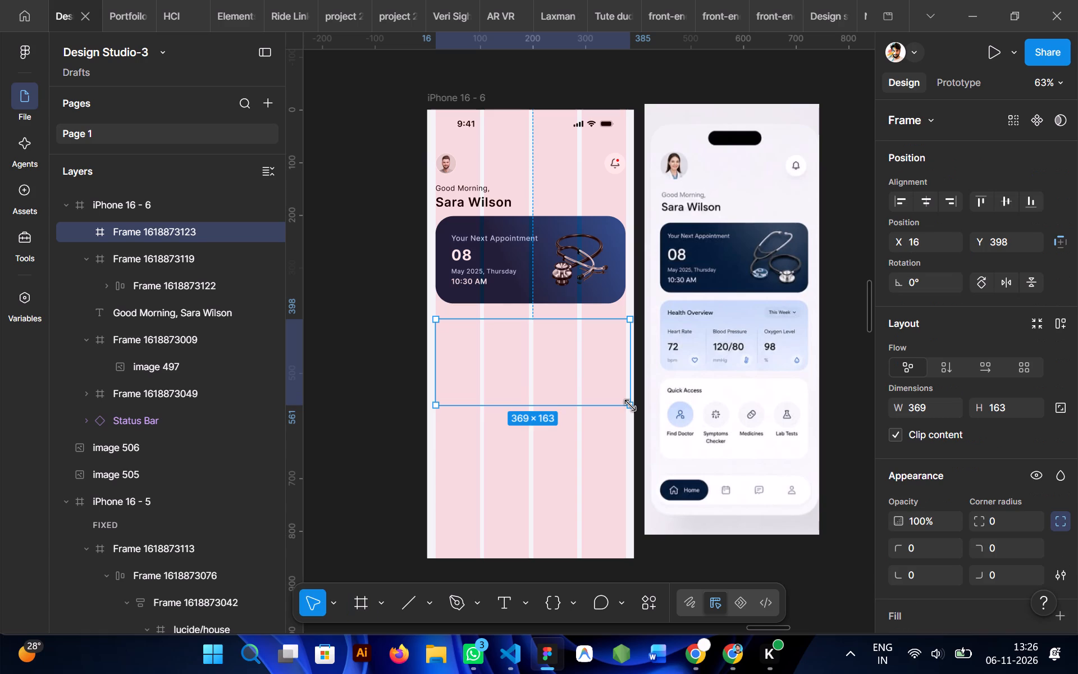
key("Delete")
Duplicate the dark blue appointment card directly below the original, aligned with it at X 16, Y 379.
left_click(537, 233)
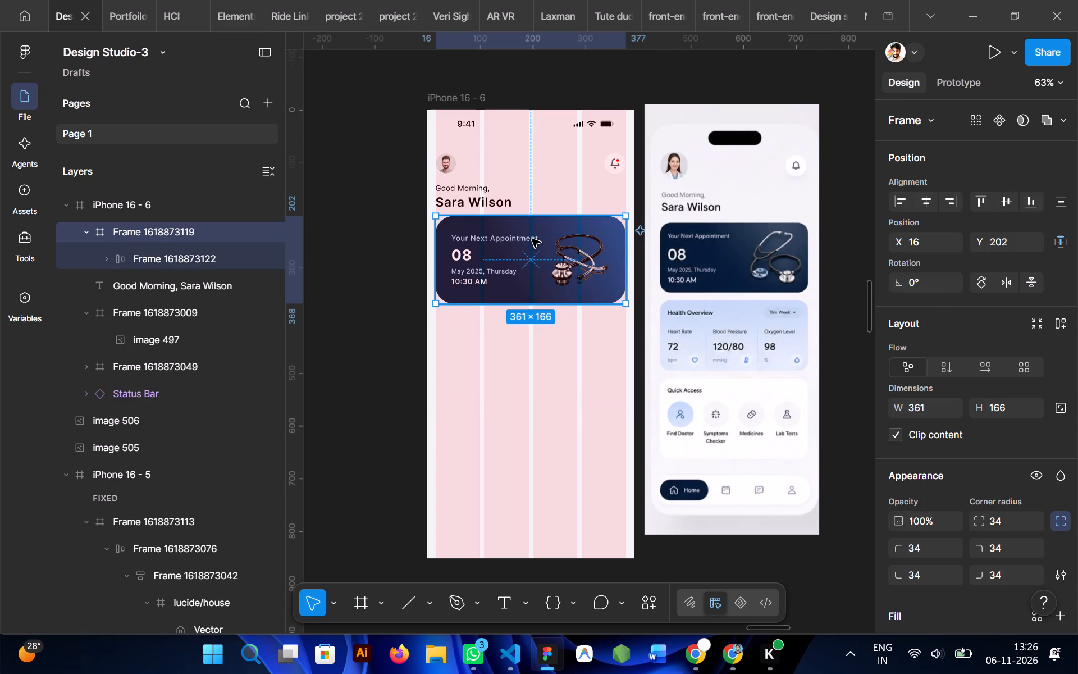
left_click_drag(532, 242, 537, 337, "alt")
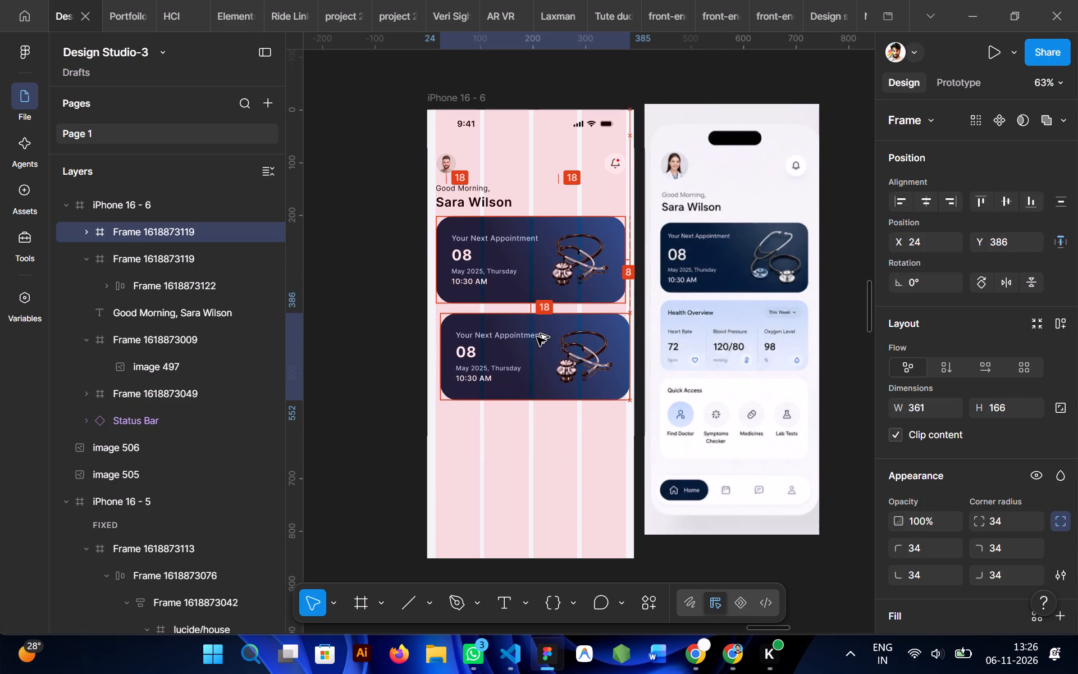
left_click_drag(537, 337, 533, 335, "alt")
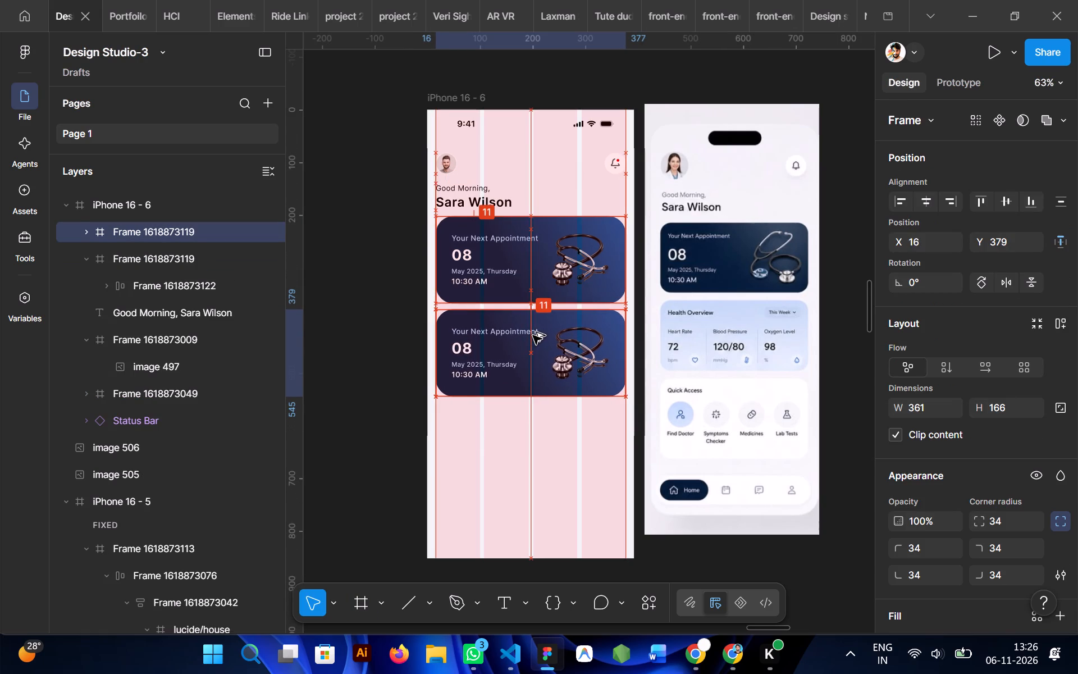
left_click_drag(533, 335, 533, 336, "alt")
Remove the appointment text and stethoscope content from the duplicated card, leaving an empty card.
double_click(491, 358)
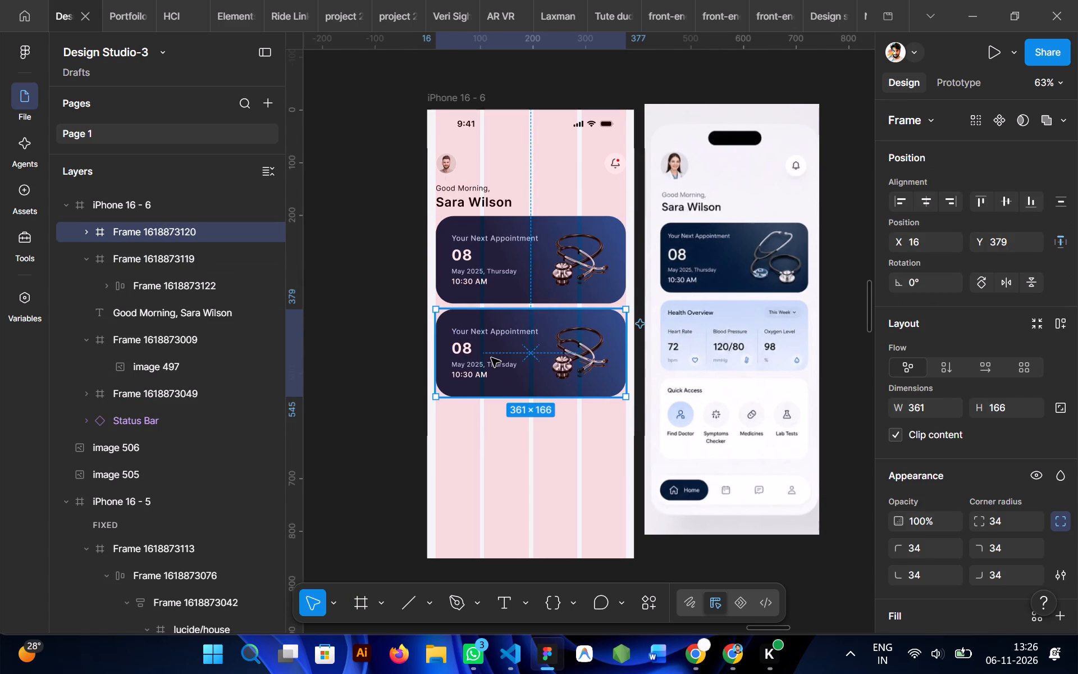
left_click_drag(491, 358, 355, 358)
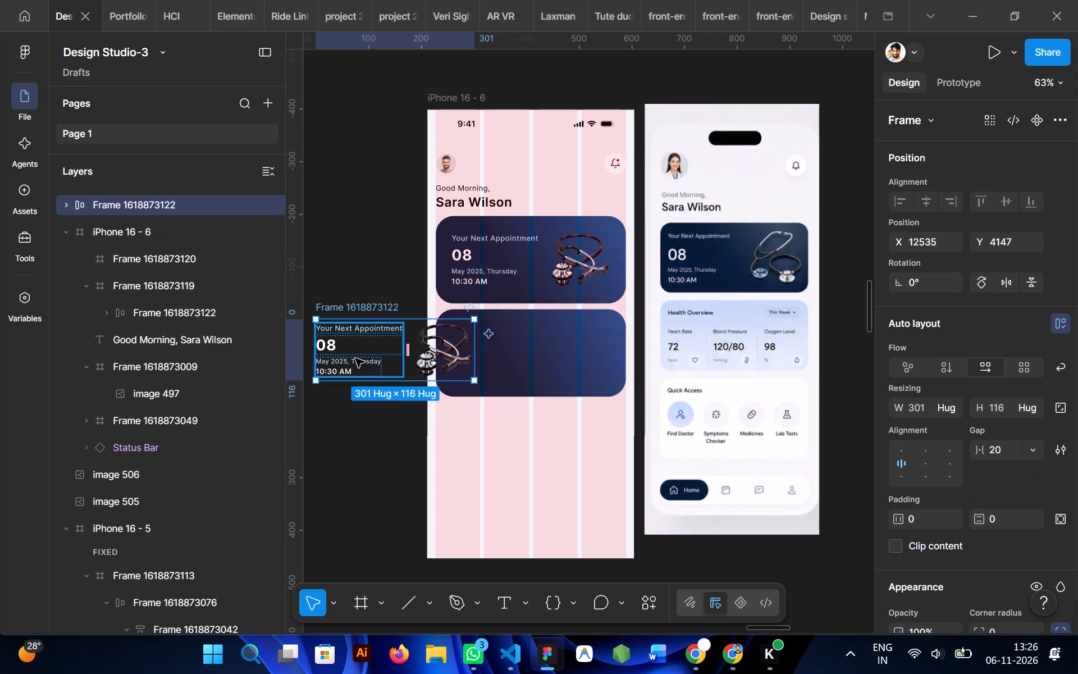
key("Delete")
Replace the duplicated card's dark blue gradient with a solid white FFFFFF fill.
left_click(477, 357)
scroll(933, 389, "down", 2)
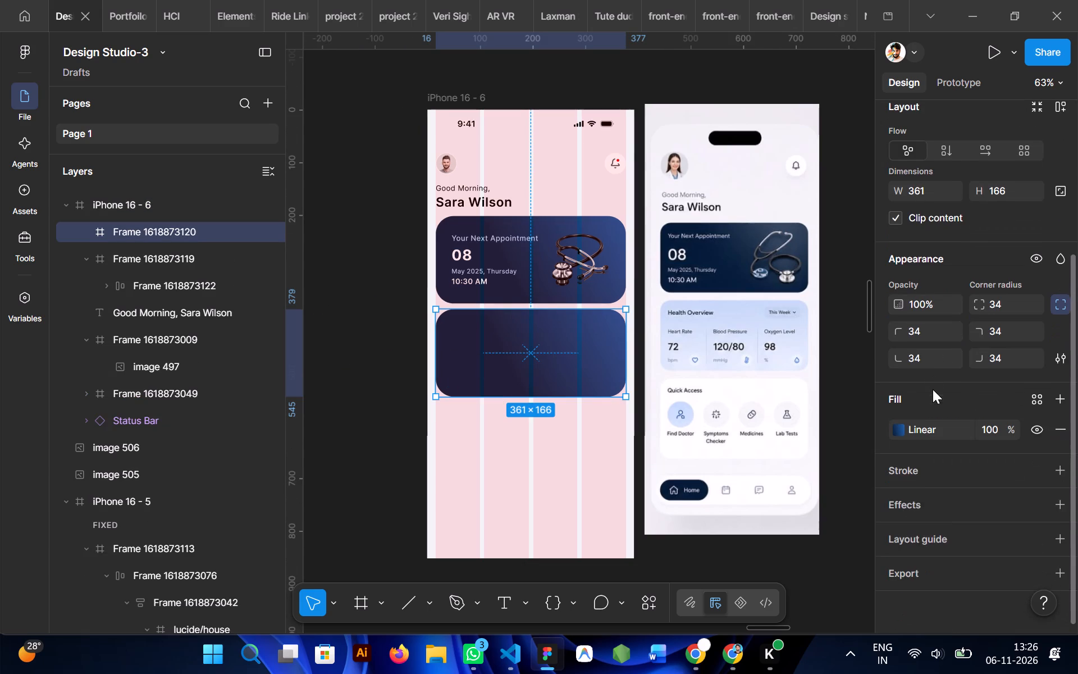
left_click(1063, 432)
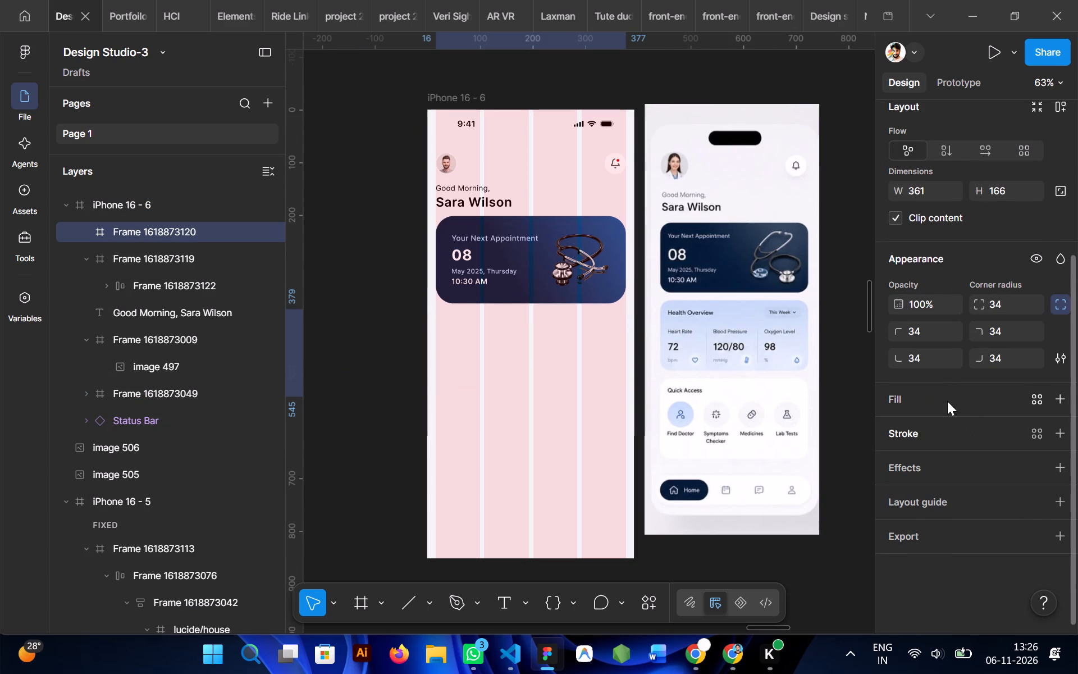
left_click(1059, 408)
left_click(377, 367)
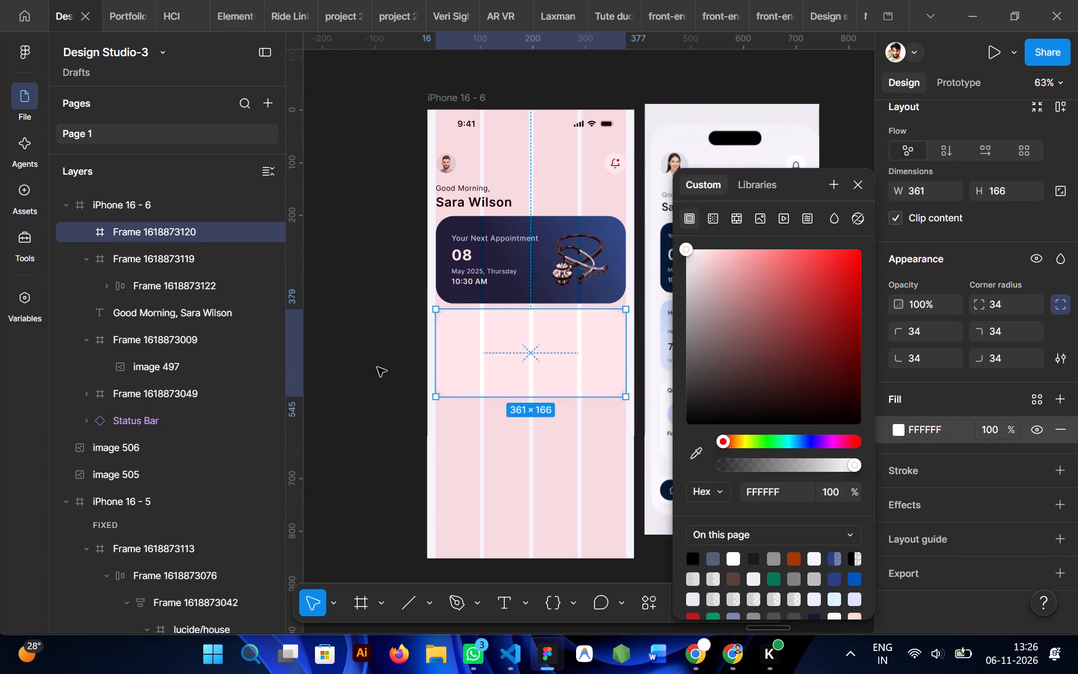
Change the duplicated card's white fill to a linear gradient.
left_click(523, 369)
scroll(1006, 410, "down", 2)
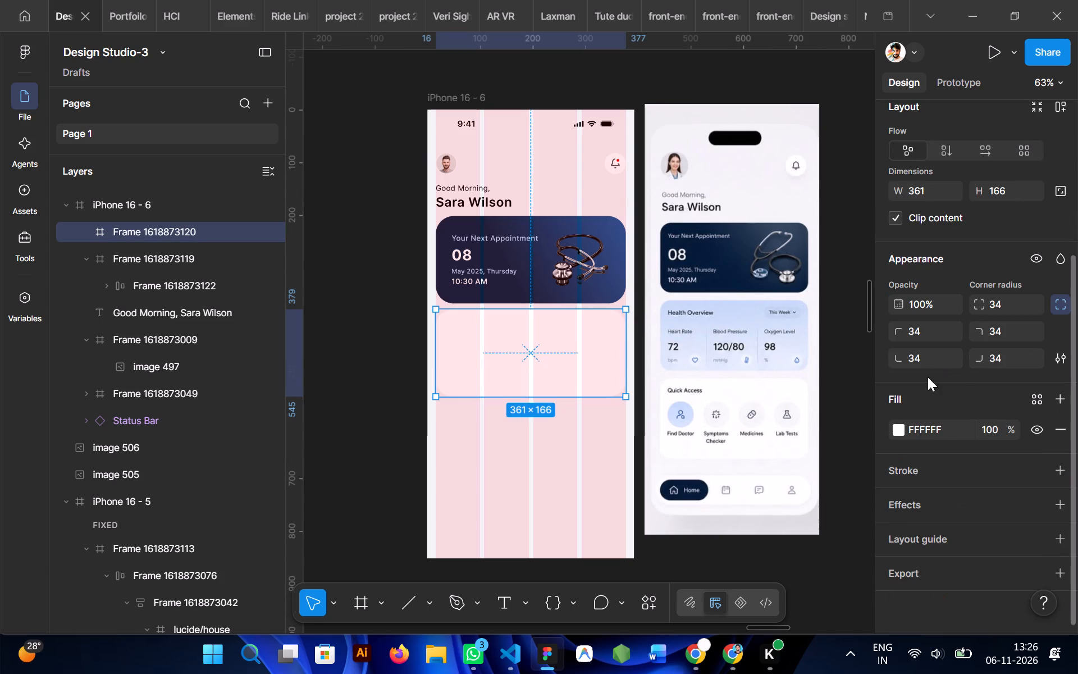
left_click(893, 423)
scroll(535, 330, "left", 1)
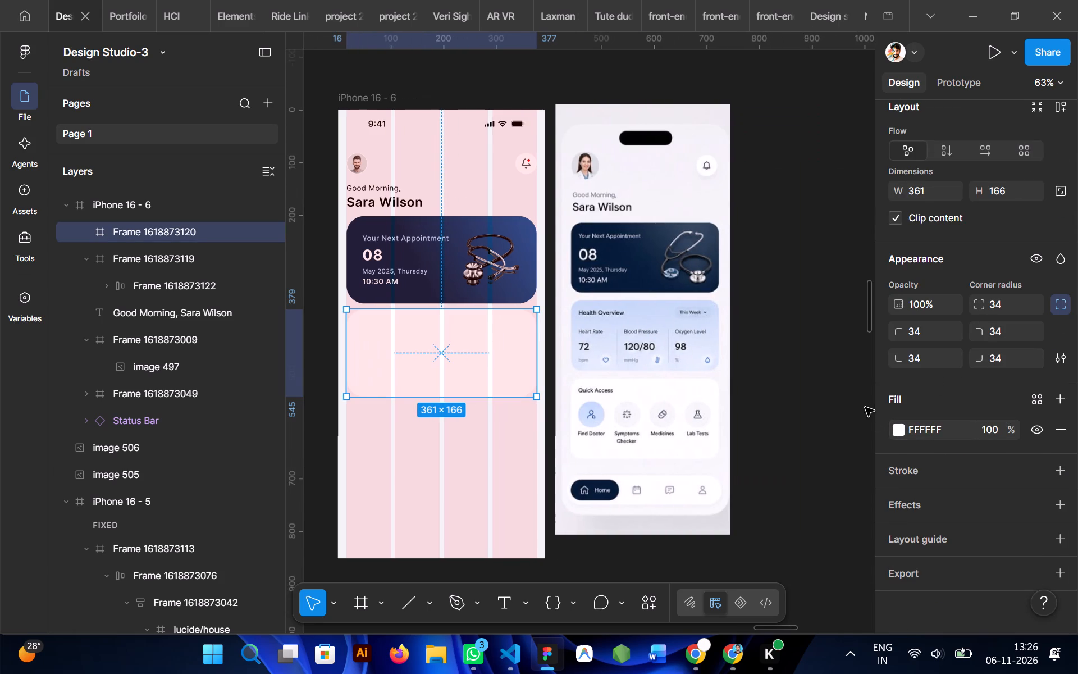
left_click(898, 430)
left_click(718, 215)
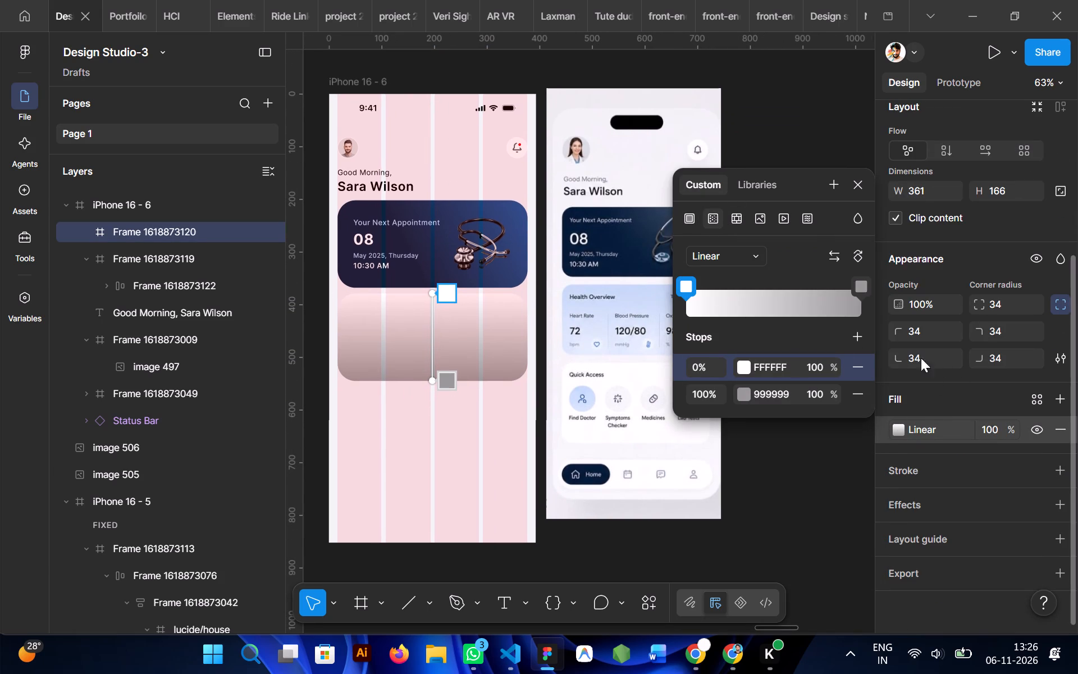
Set the gradient's 0% stop to C6D9F9, sampled from the upper part of the reference Health Overview card.
left_click(834, 259)
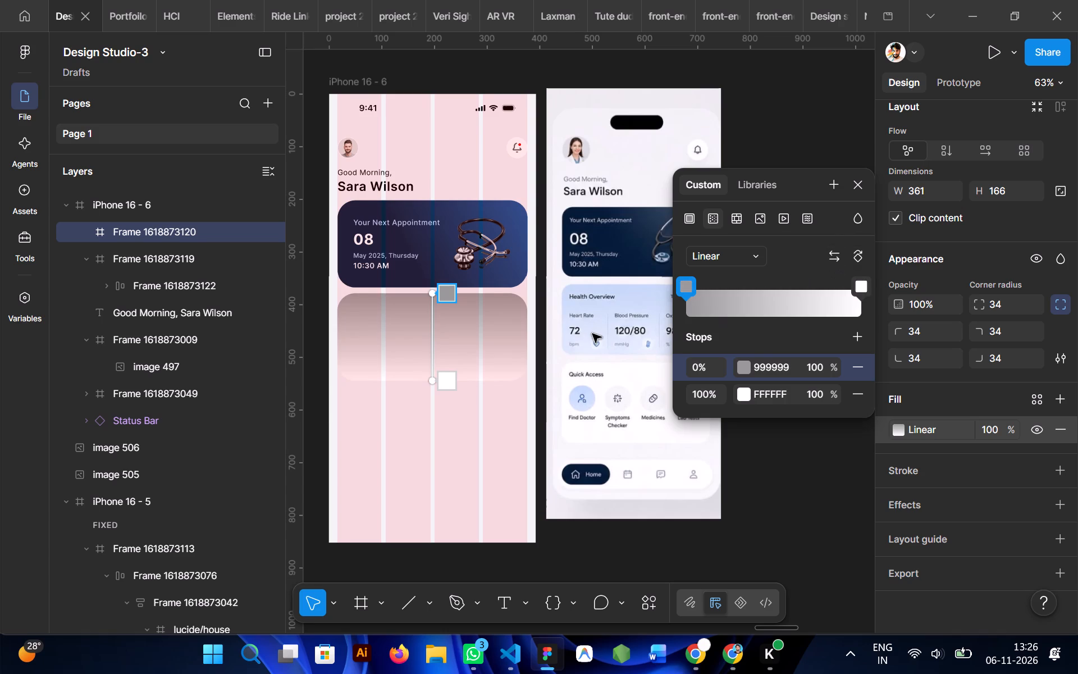
scroll(592, 334, "down", 1)
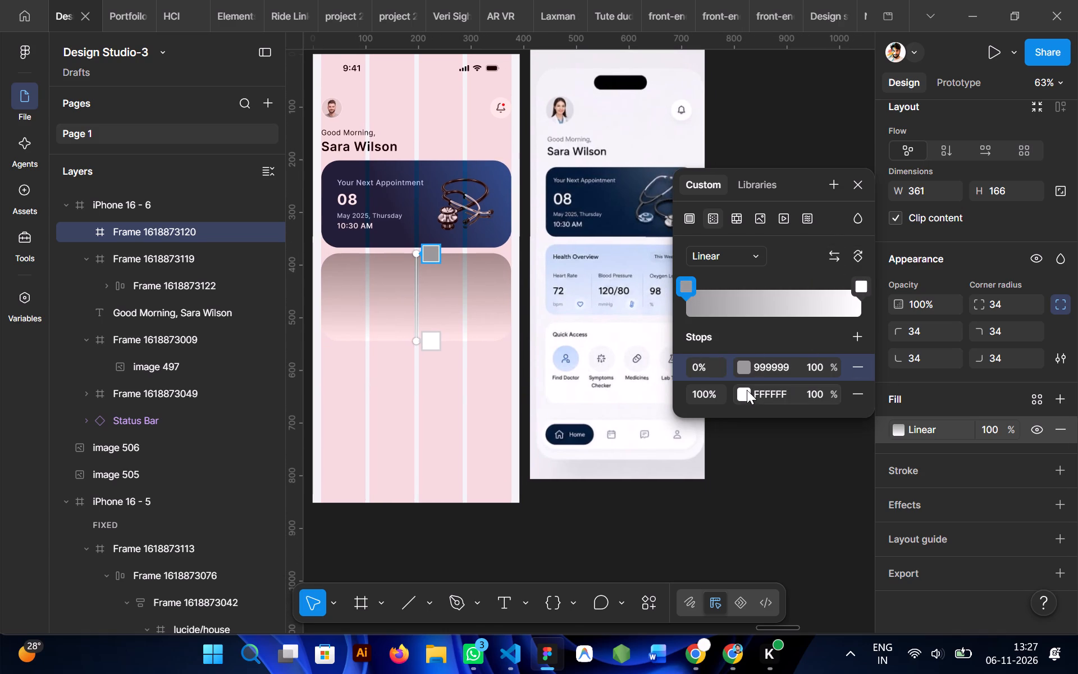
left_click(745, 396)
left_click(486, 461)
scroll(366, 345, "left", 1)
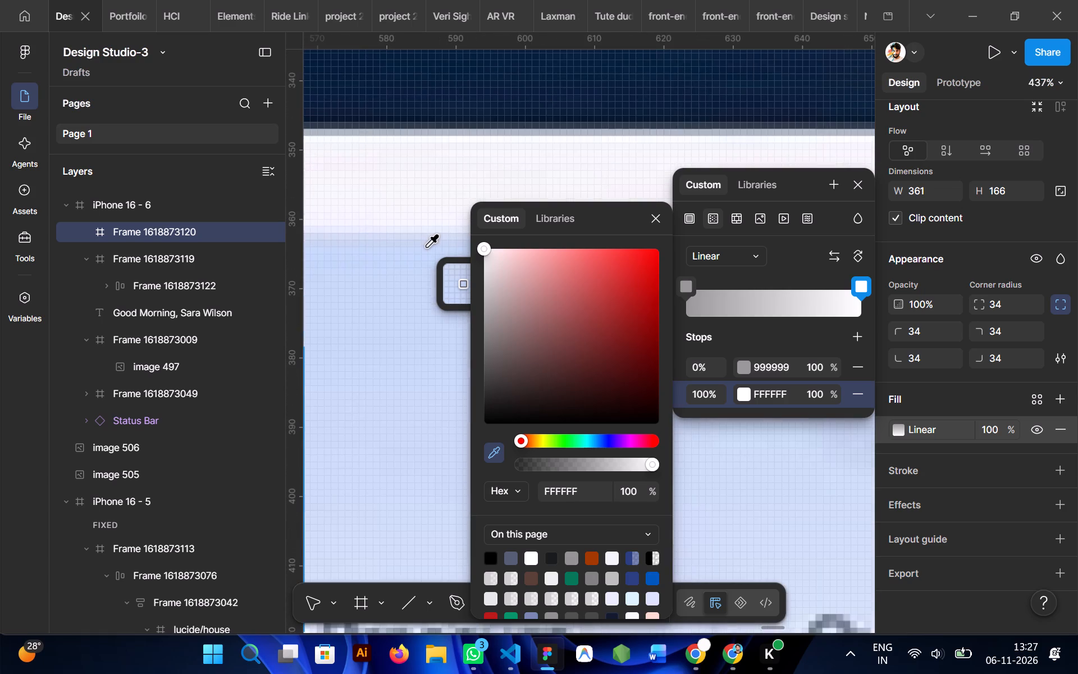
left_click(423, 247)
scroll(423, 247, "right", 1)
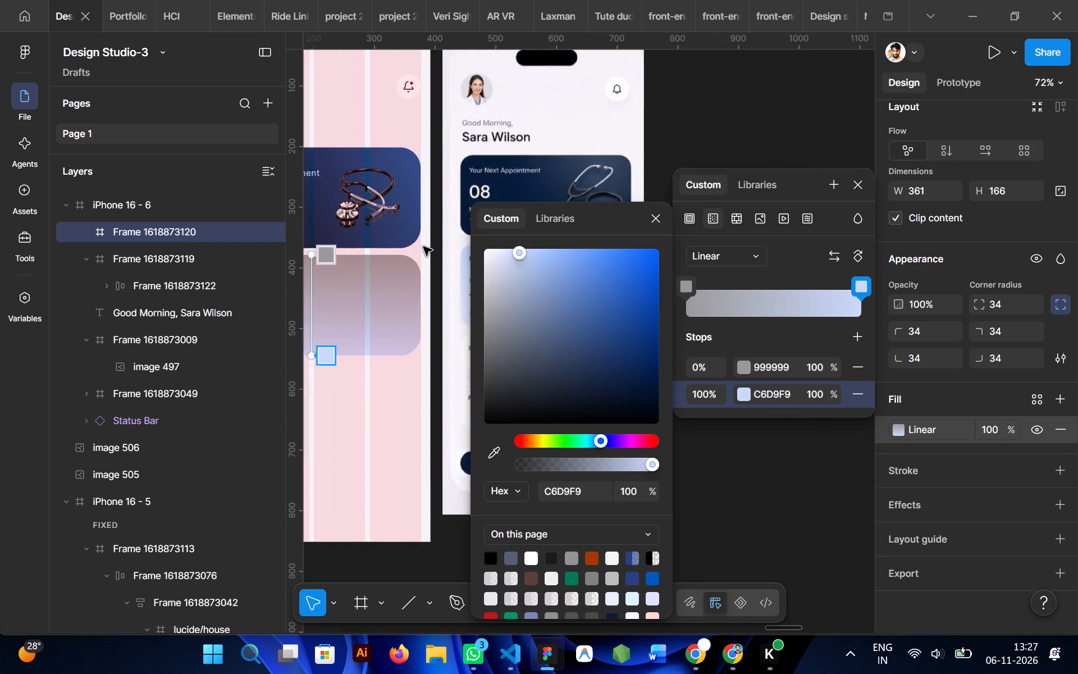
scroll(423, 247, "right", 1)
left_click(831, 257)
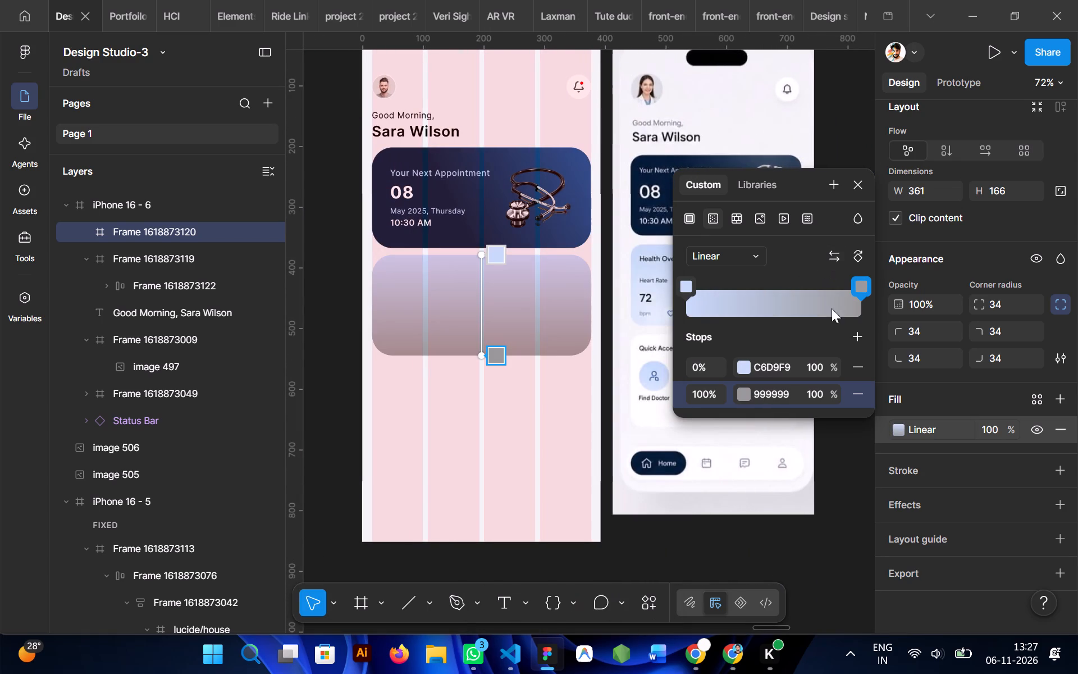
Set the gradient's 100% stop to DEEBFB, sampled from the bottom of the reference Health Overview card.
left_click(744, 396)
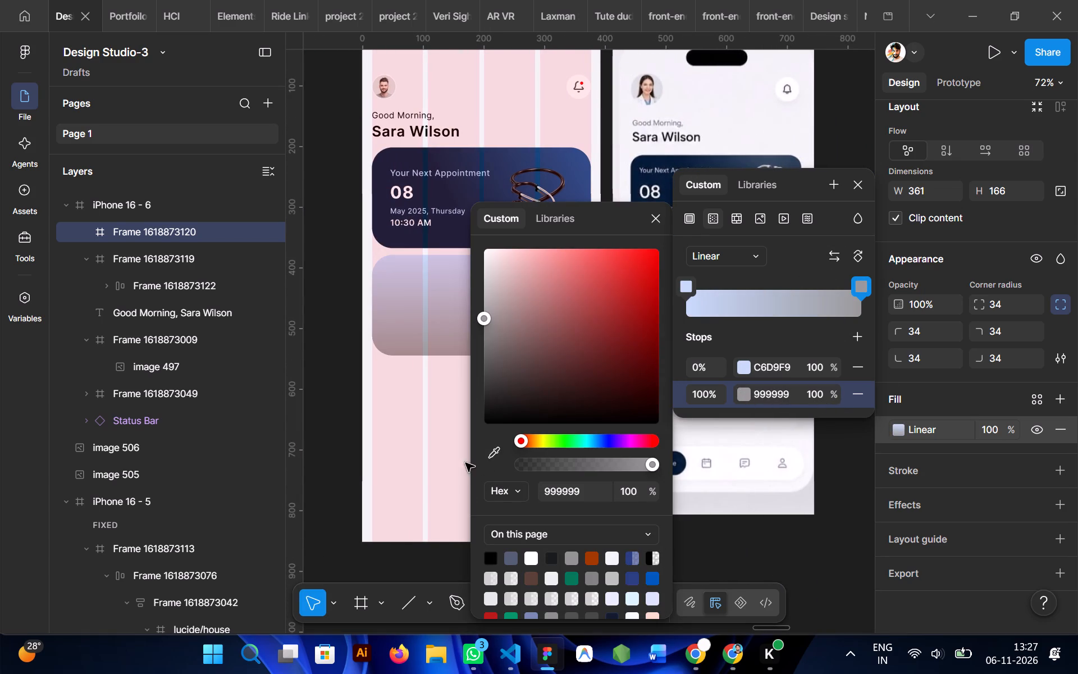
left_click(486, 453)
scroll(423, 343, "left", 2)
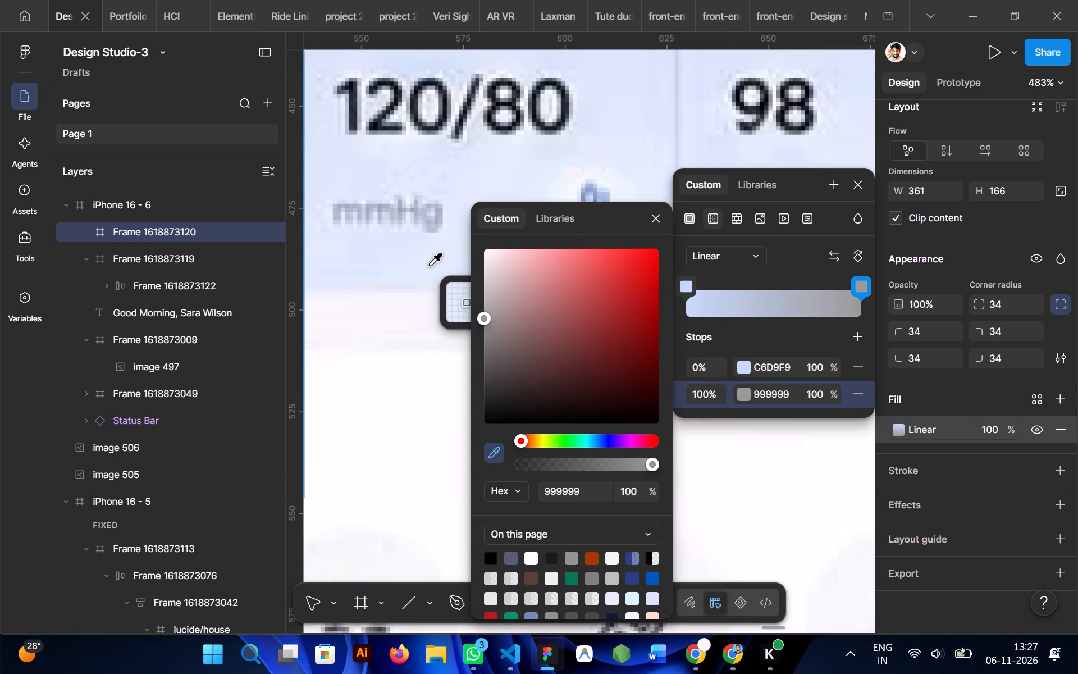
left_click(430, 272)
scroll(430, 272, "right", 1)
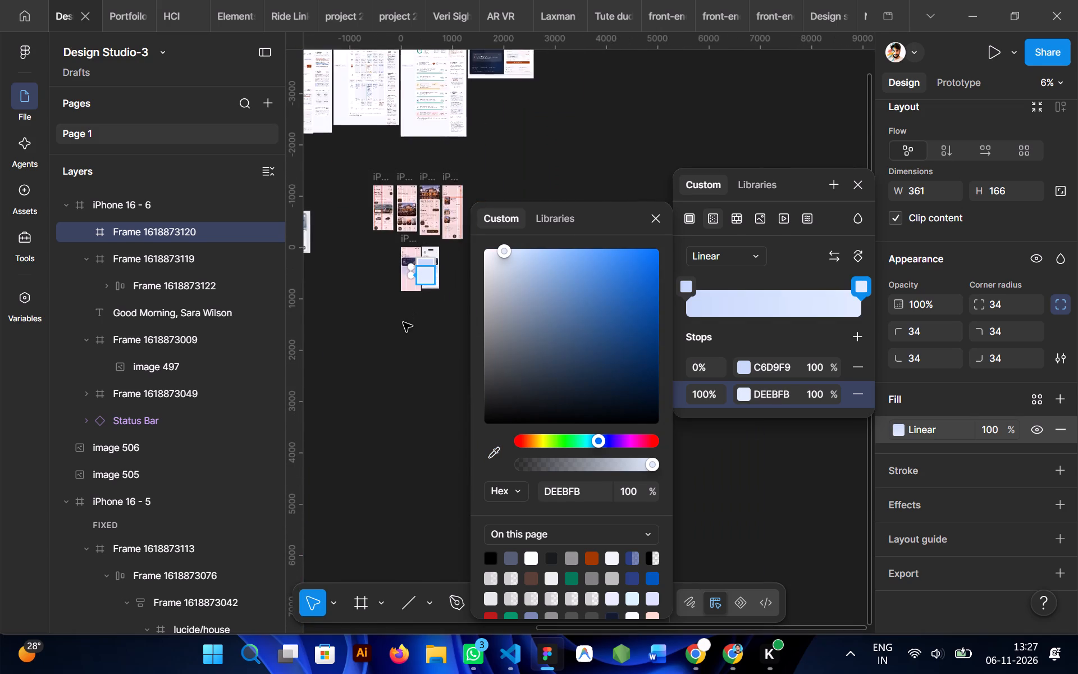
left_click(403, 322)
scroll(403, 322, "up", 2)
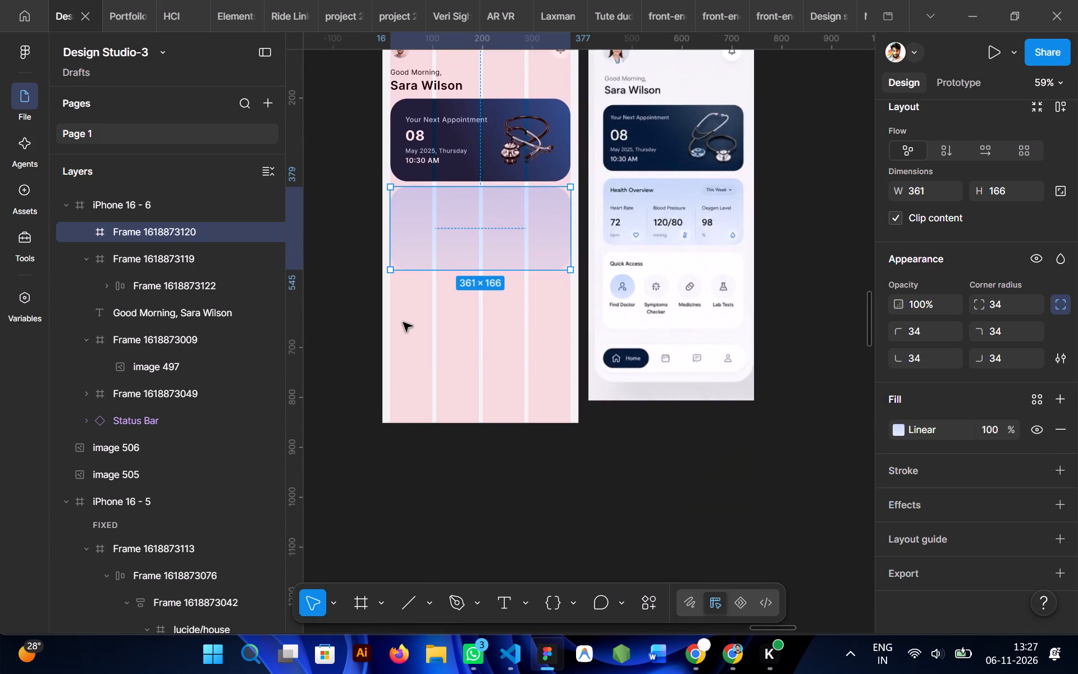
left_click(374, 324)
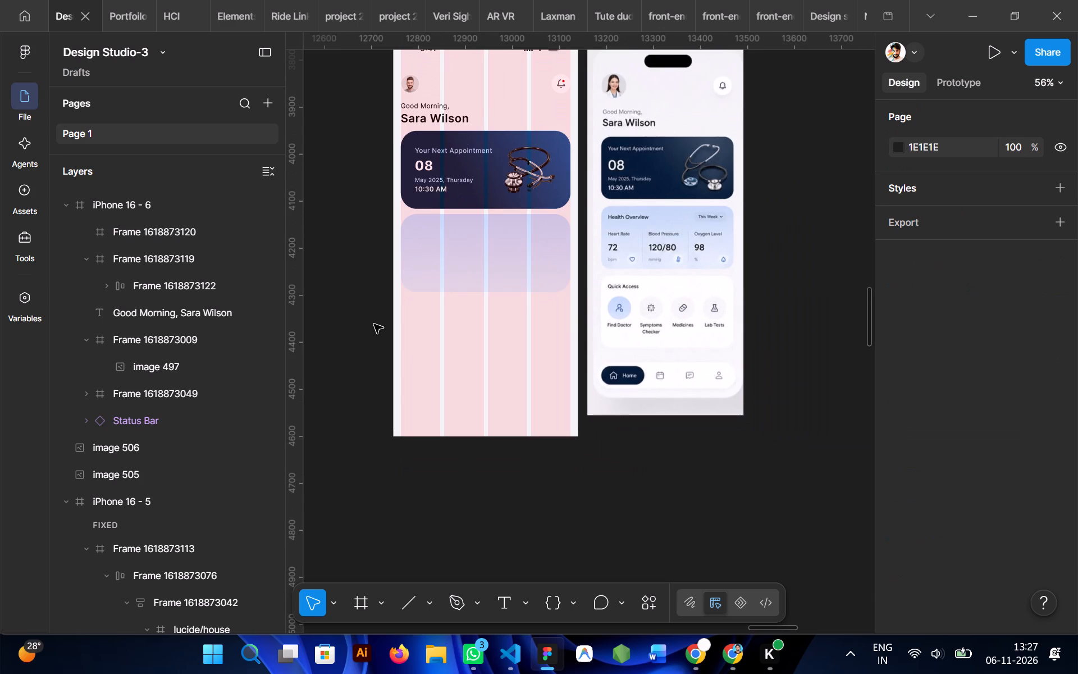
Copy the "Your Next Appointment" text from the dark card into the light blue card at about X 17, Y 35.
left_click(555, 208)
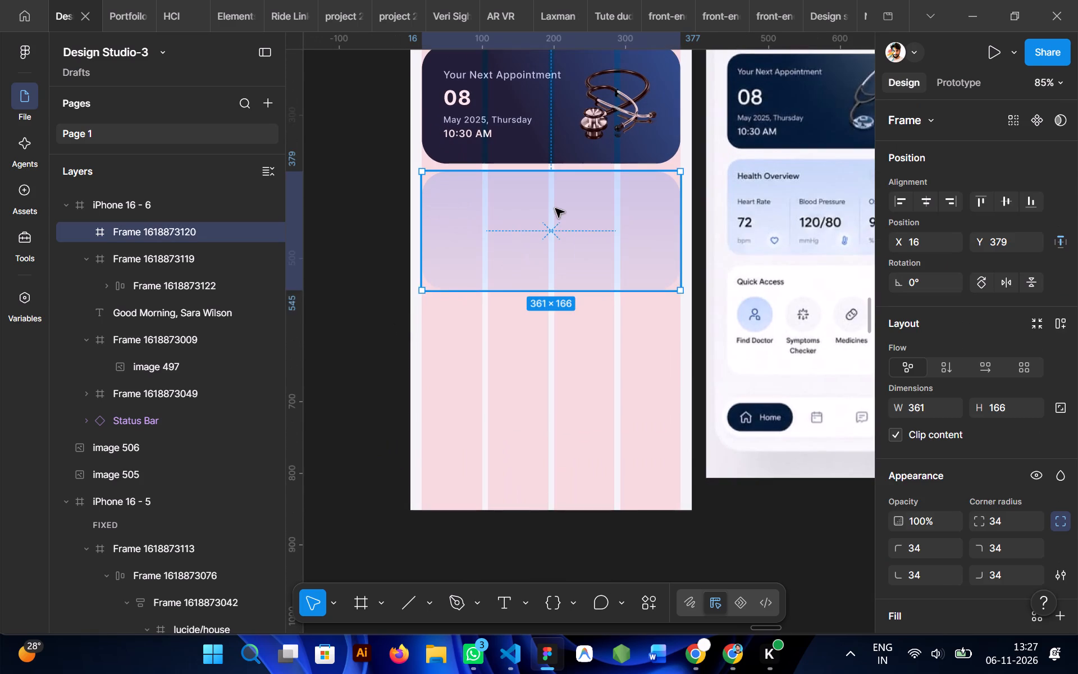
scroll(555, 208, "up", 1)
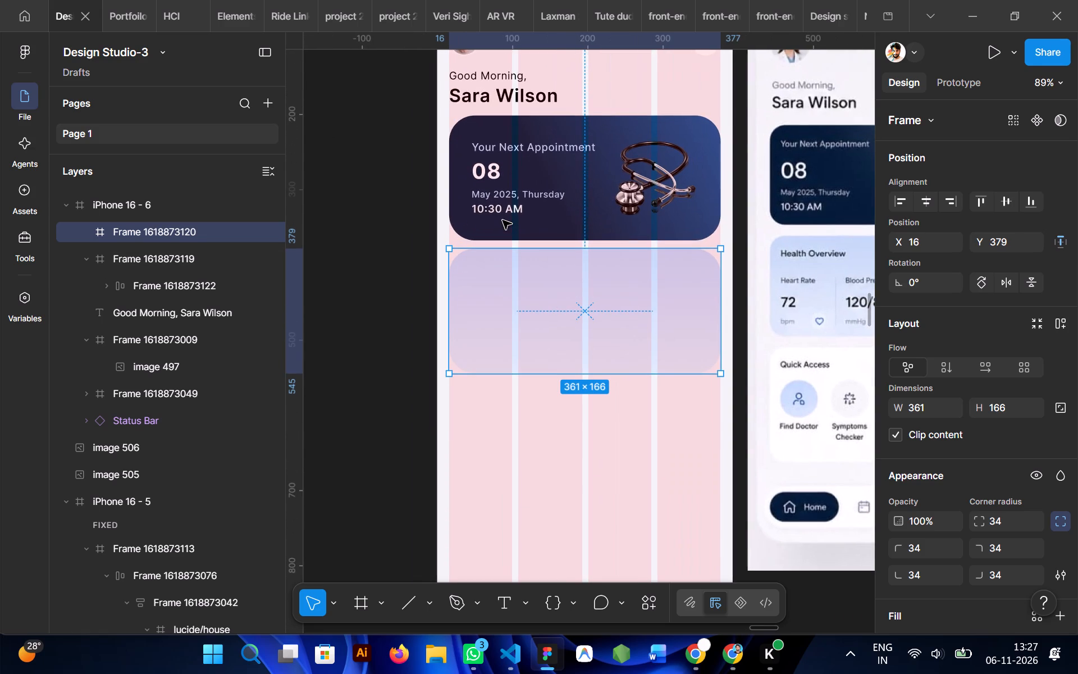
scroll(503, 220, "left", 1)
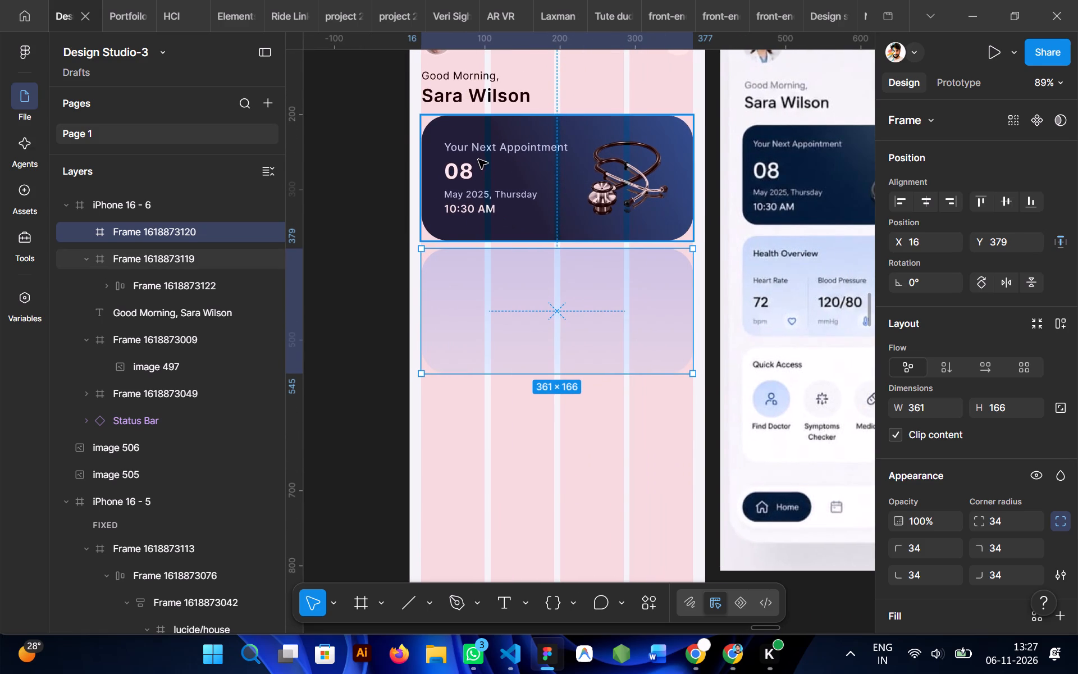
left_click(491, 148, "ctrl")
left_click_drag(496, 148, 532, 259, "alt")
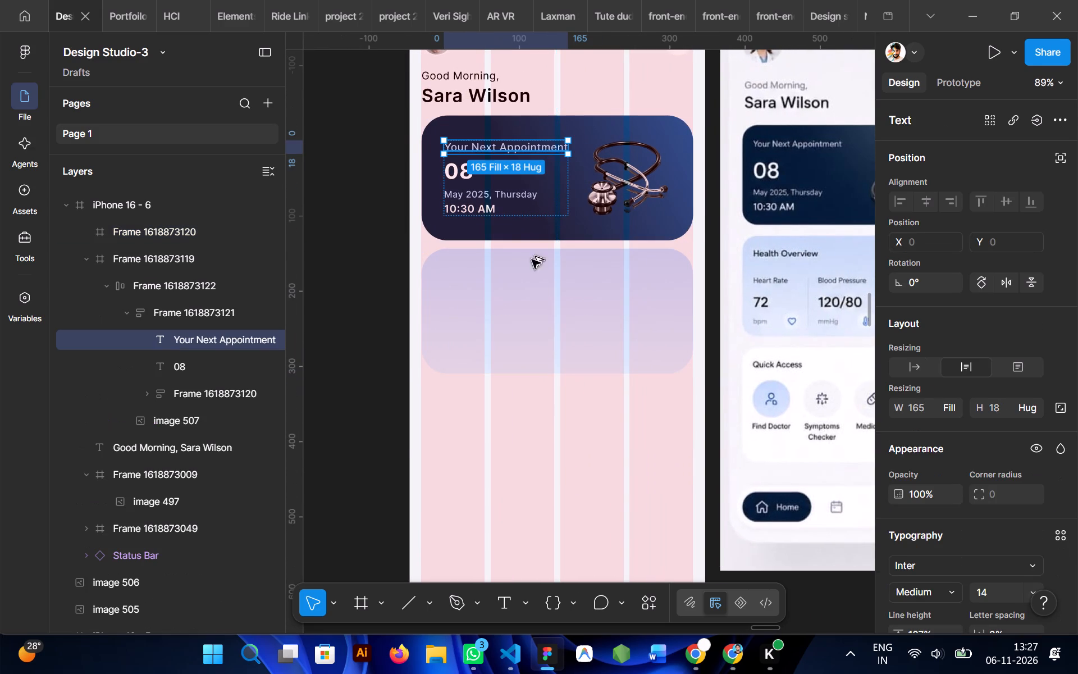
left_click_drag(532, 259, 486, 283, "alt")
Change the copied text's fill colour to black 000000.
scroll(947, 417, "down", 1)
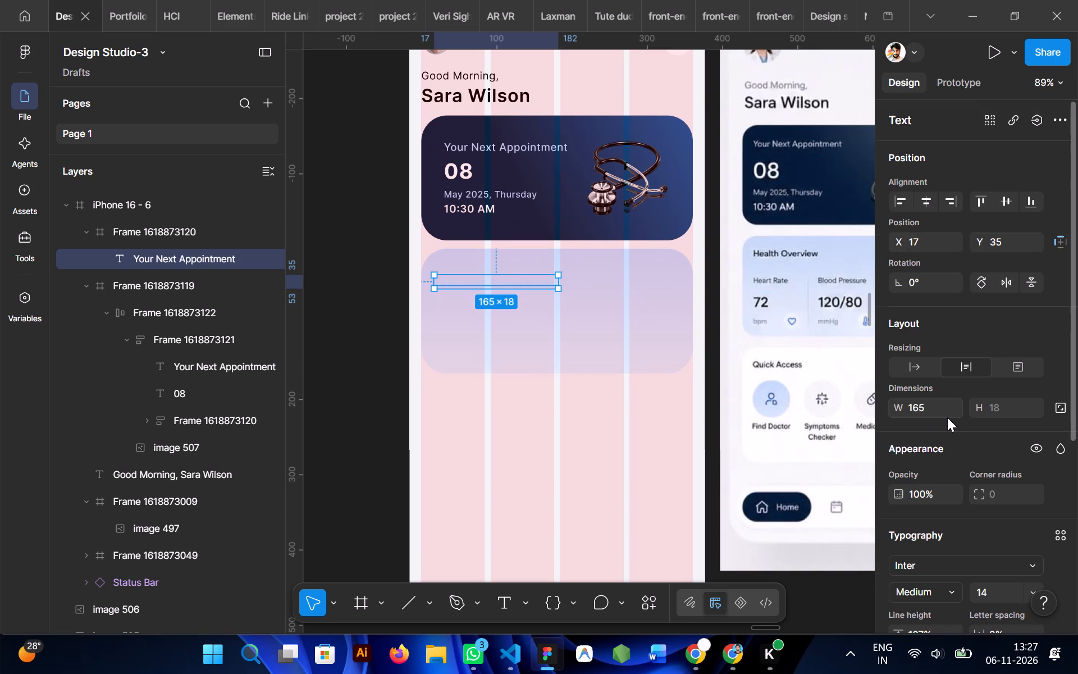
scroll(947, 417, "down", 2)
left_click(899, 462)
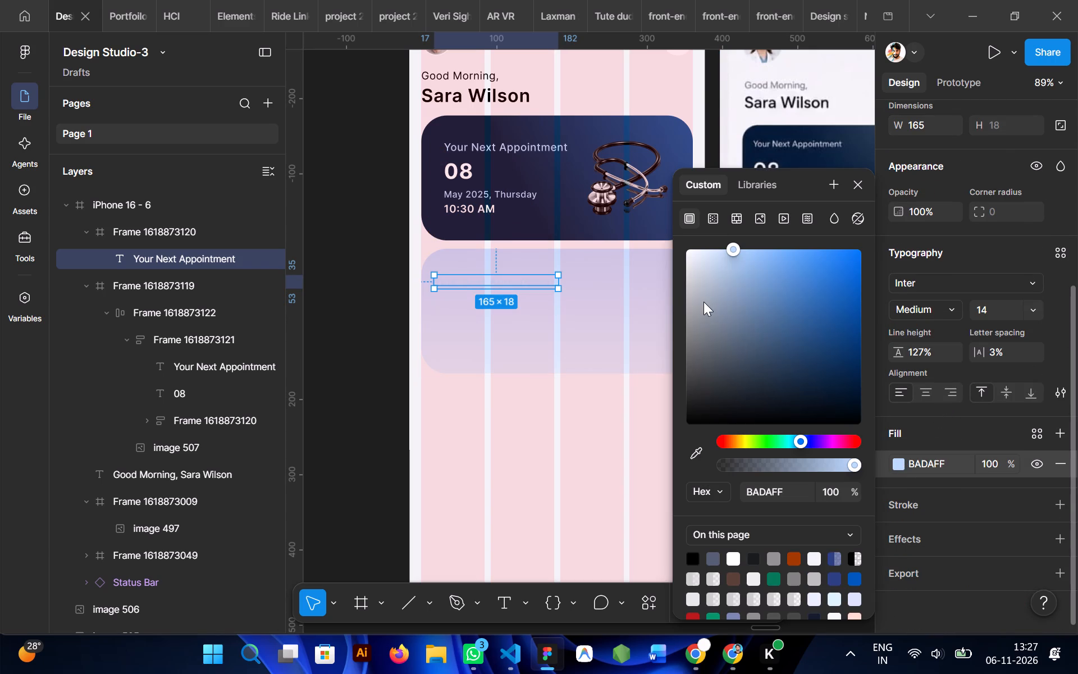
left_click_drag(704, 302, 661, 419)
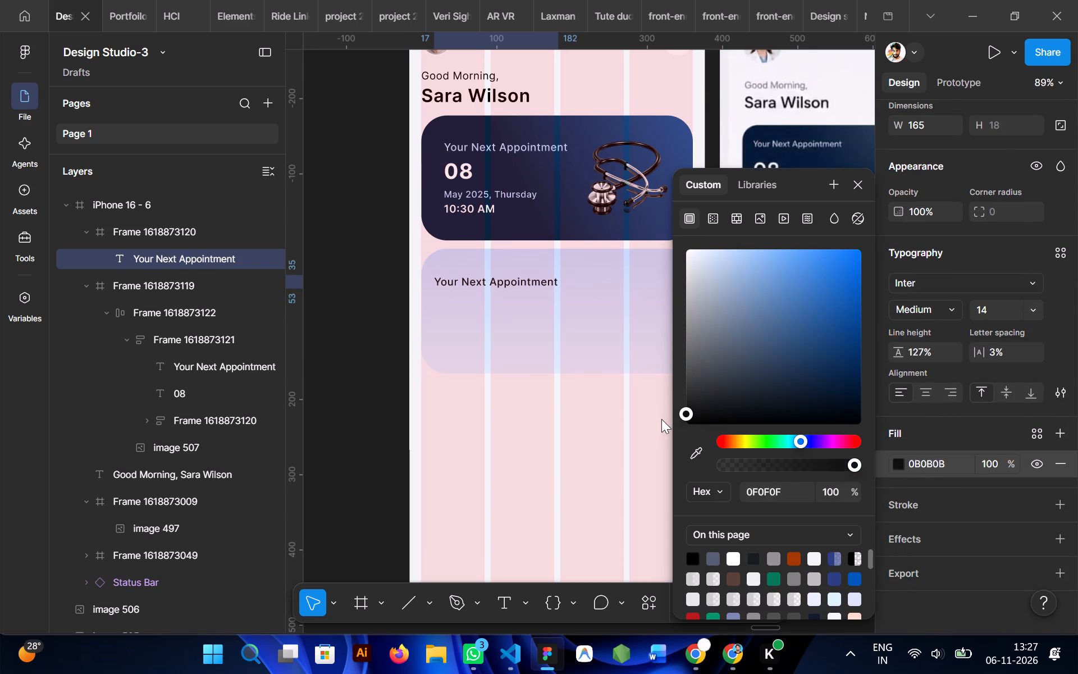
left_click_drag(661, 419, 652, 470)
left_click(438, 387)
left_click(376, 388)
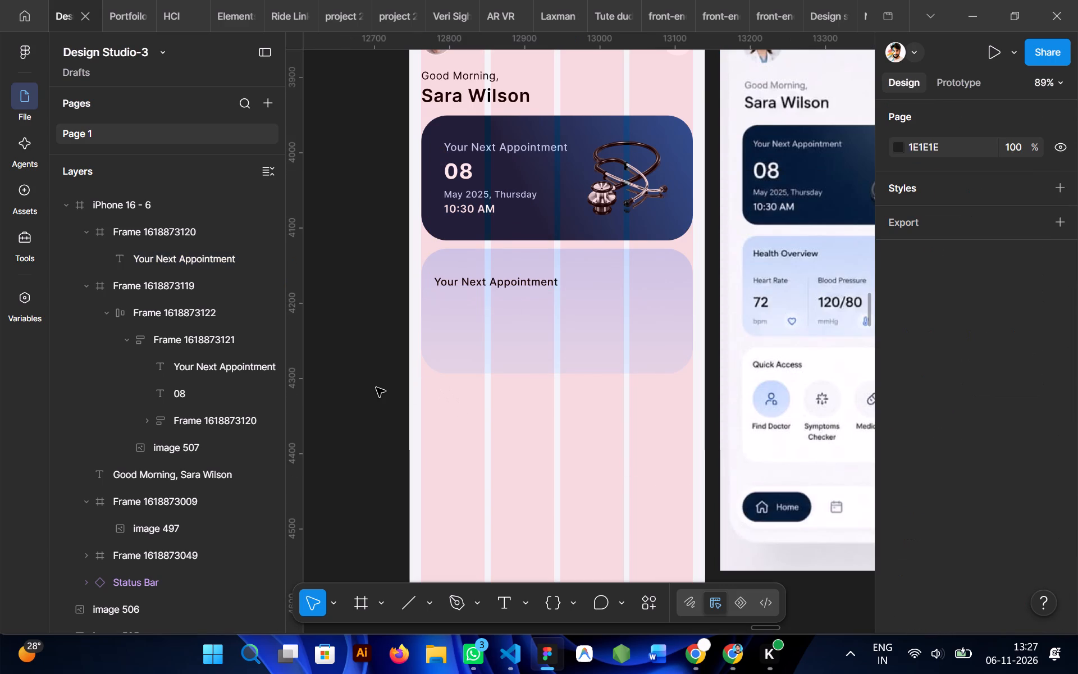
Replace the copied text with "Health Overview" and set its text box to auto width.
double_click(486, 287, "ctrl")
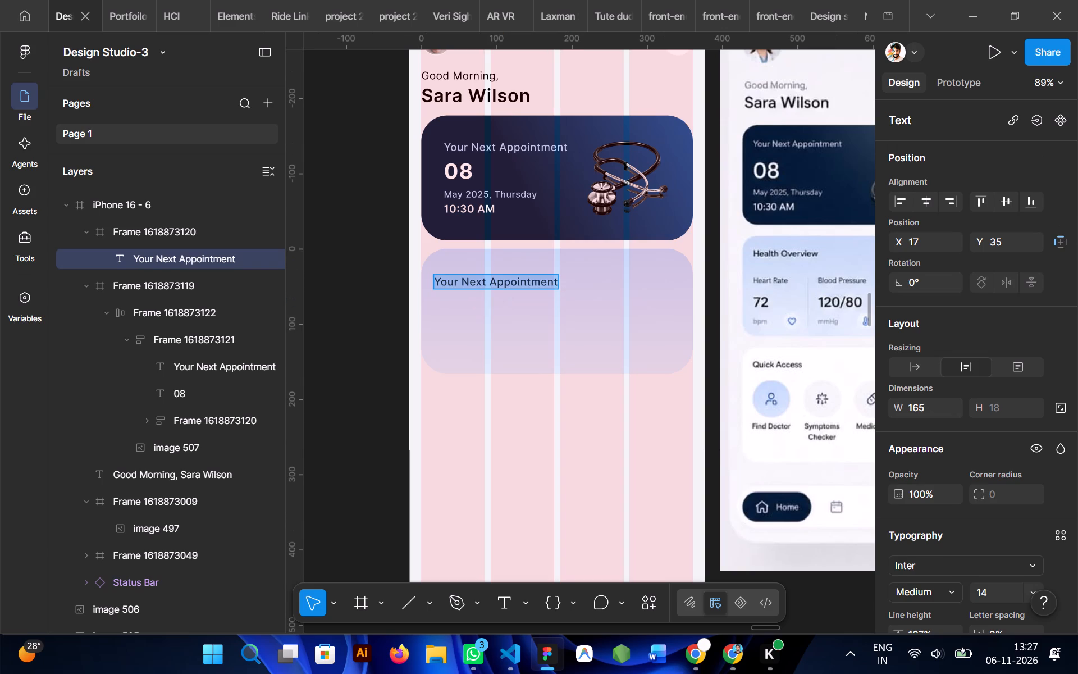
type("Ha")
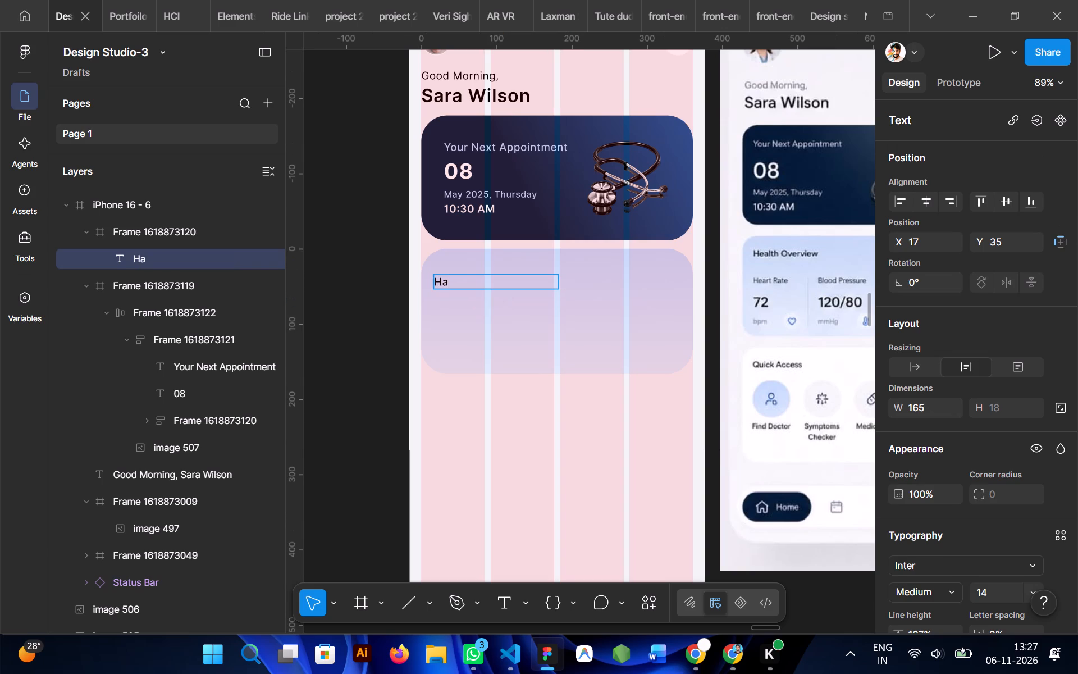
key("BackSpace")
type("ealth")
key("space")
type("Over")
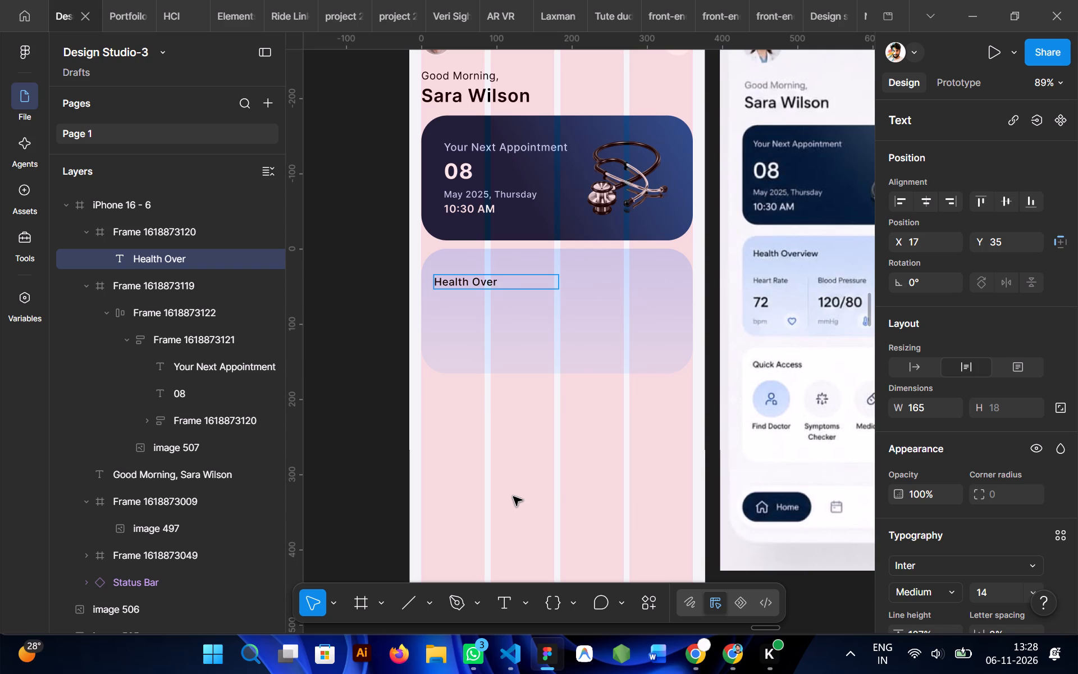
type("view")
left_click(370, 422)
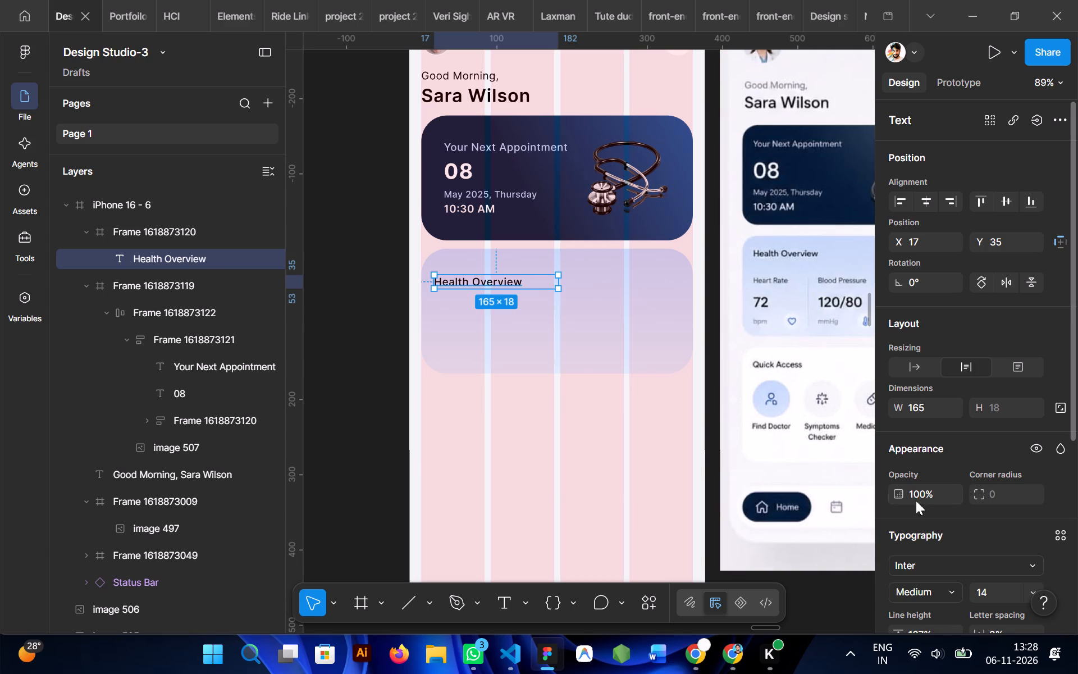
left_click(913, 372)
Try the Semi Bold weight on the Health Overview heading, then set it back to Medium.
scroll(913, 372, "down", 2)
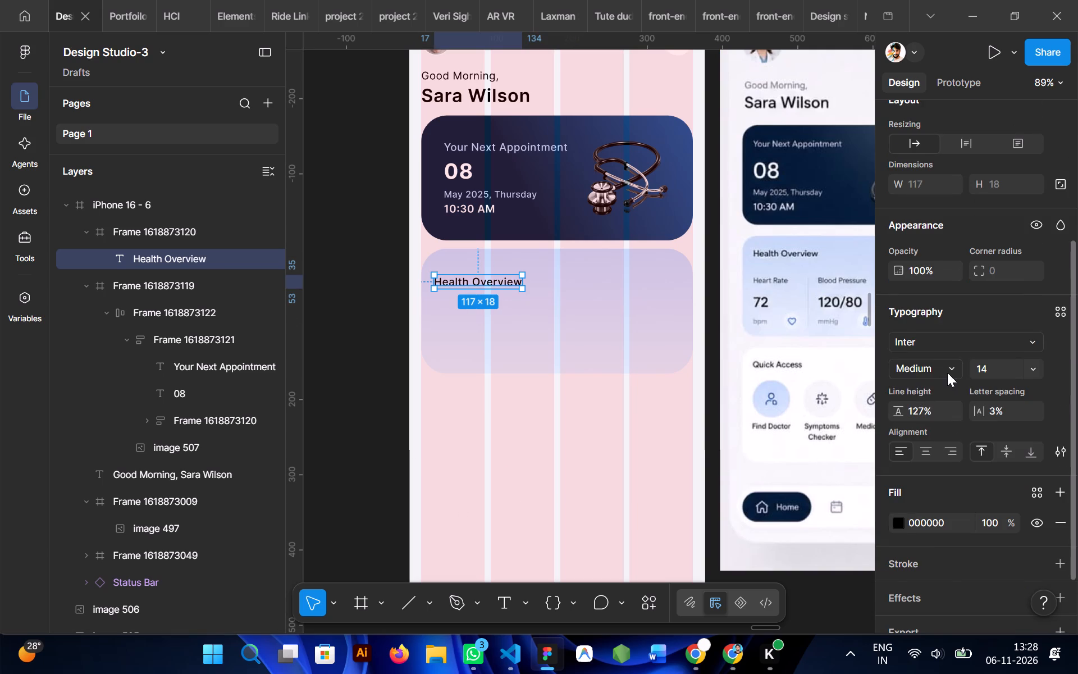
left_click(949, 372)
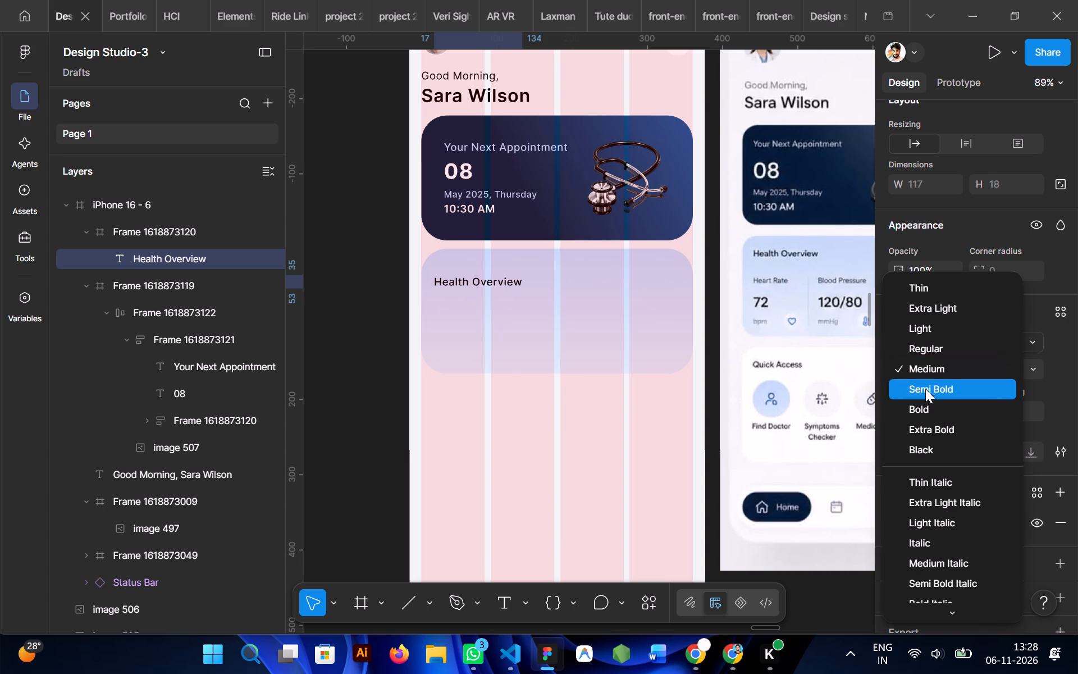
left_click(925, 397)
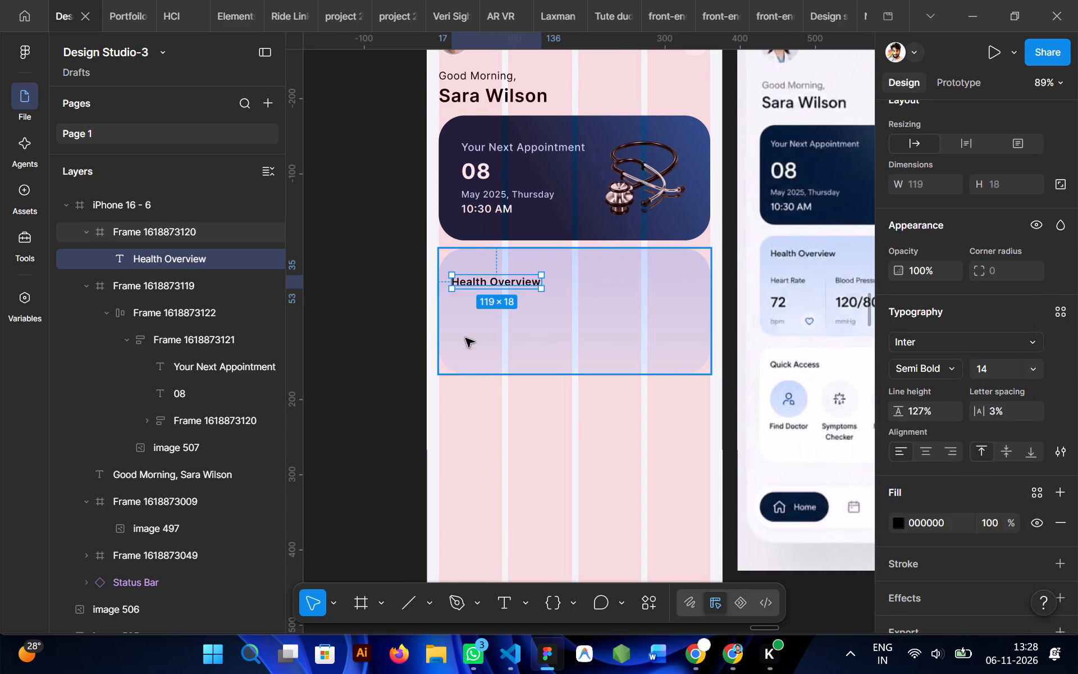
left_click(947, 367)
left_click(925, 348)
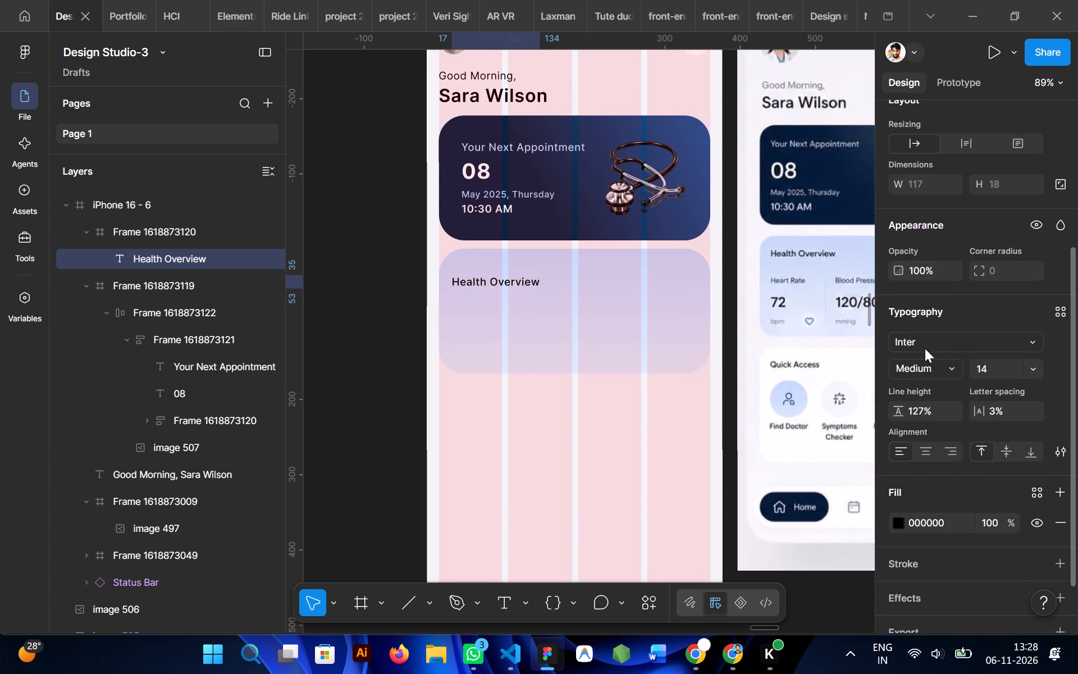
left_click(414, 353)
Nudge the Health Overview heading up to Y 30 within the light blue card.
scroll(414, 353, "left", 1)
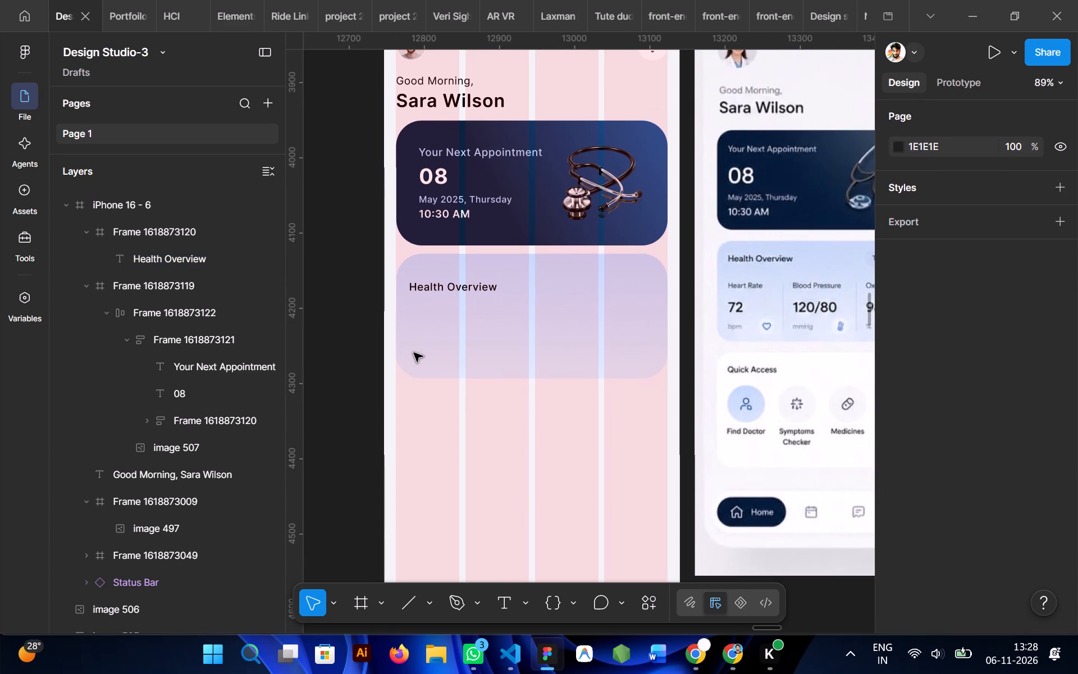
left_click(440, 290, "ctrl")
key("Up")
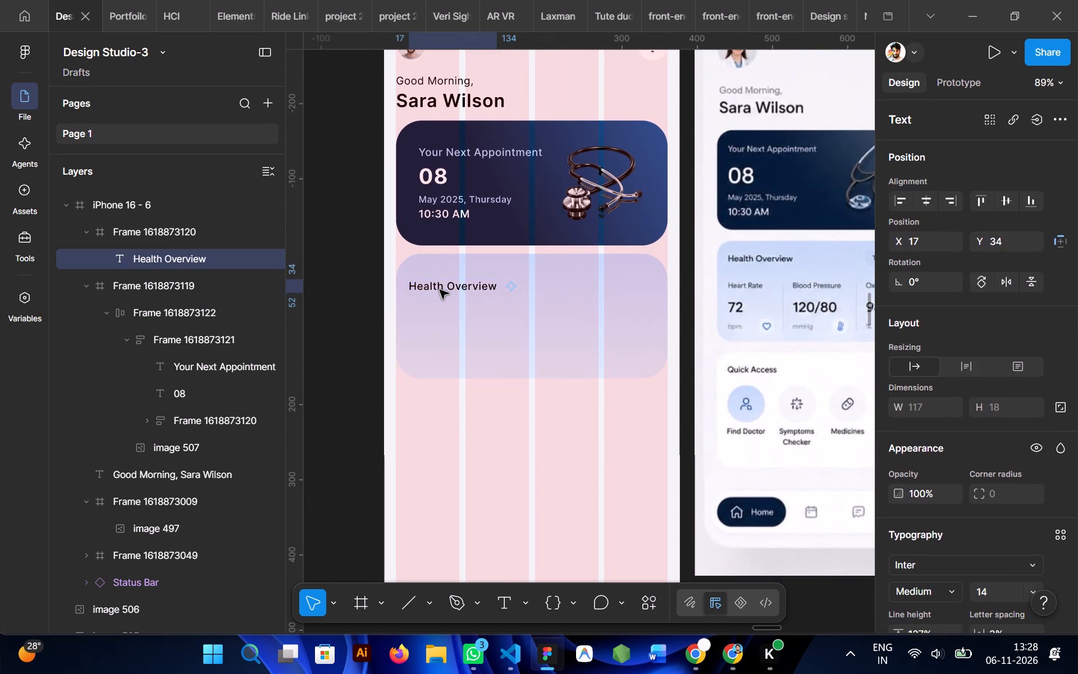
key("Up")
key("Up")
key("Up")
key("Up")
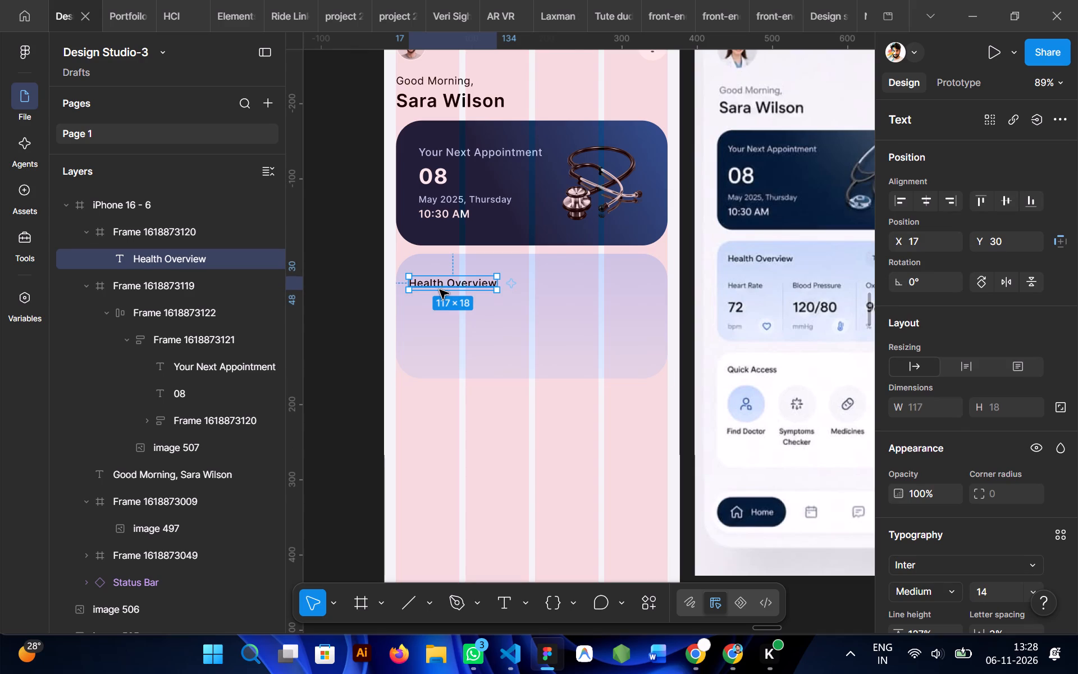
left_click(355, 356)
Duplicate the Health Overview heading just below itself at X 17, Y 59 and change the copy's text to "Heart Rate".
left_click(453, 289, "ctrl")
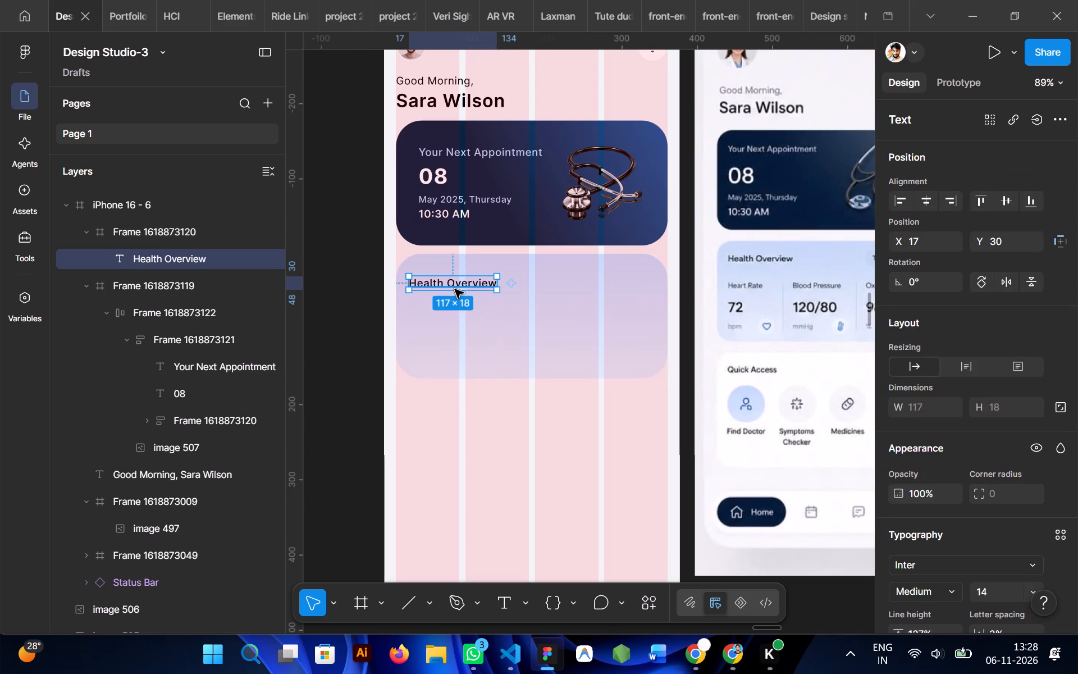
left_click_drag(455, 288, 458, 309, "alt")
double_click(458, 309)
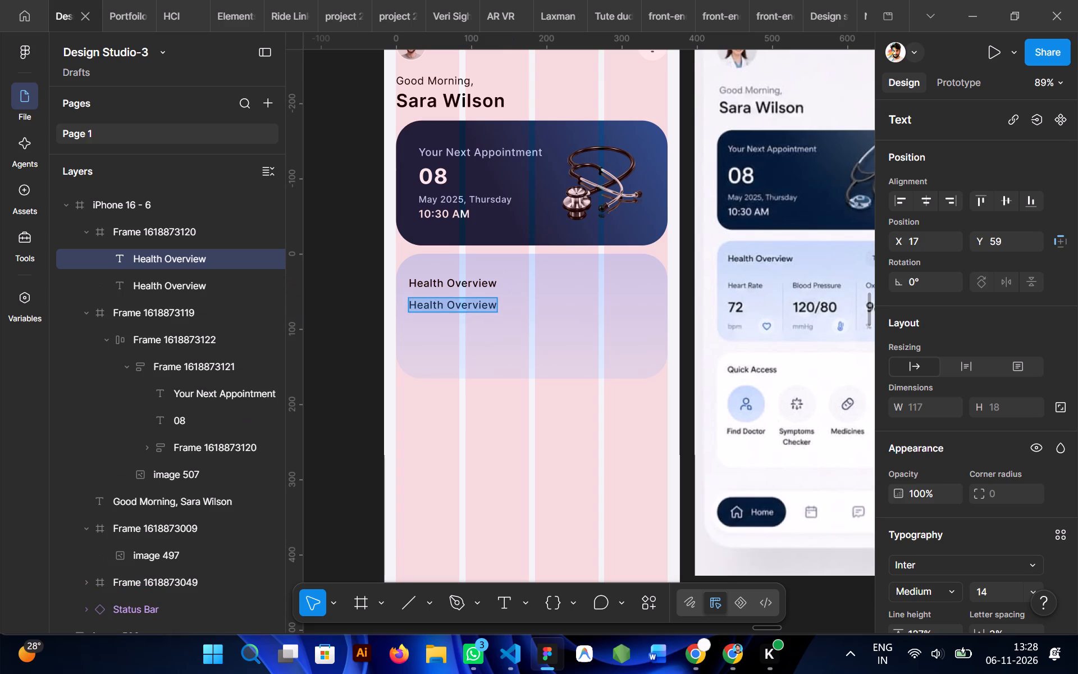
key("shift+h")
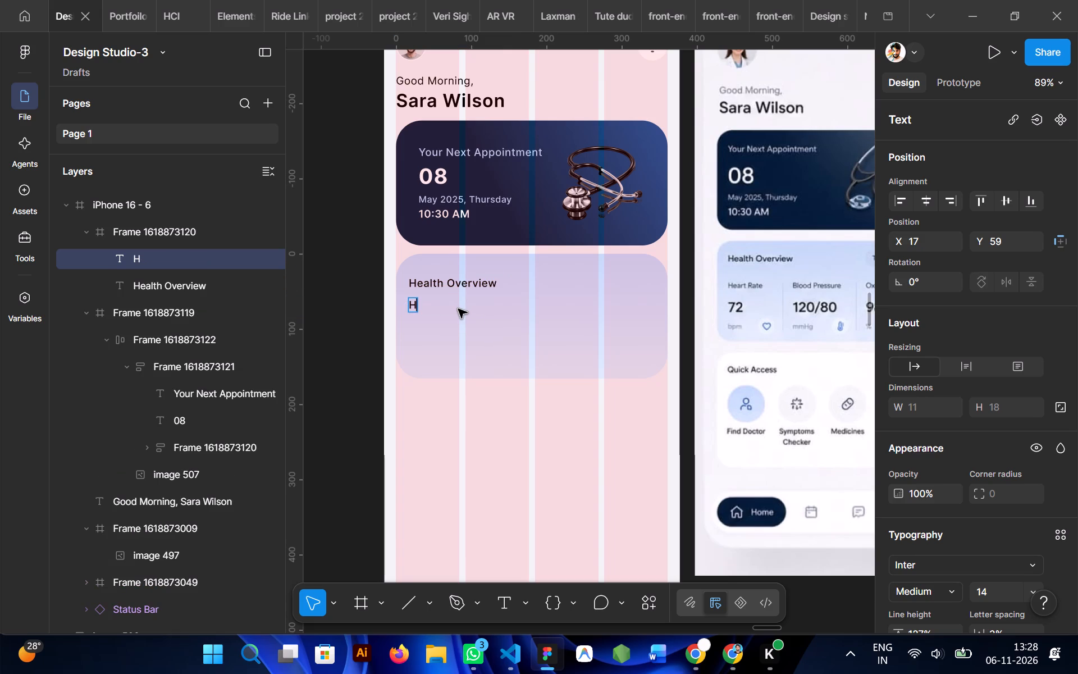
type("eart")
key("space")
type("Rate")
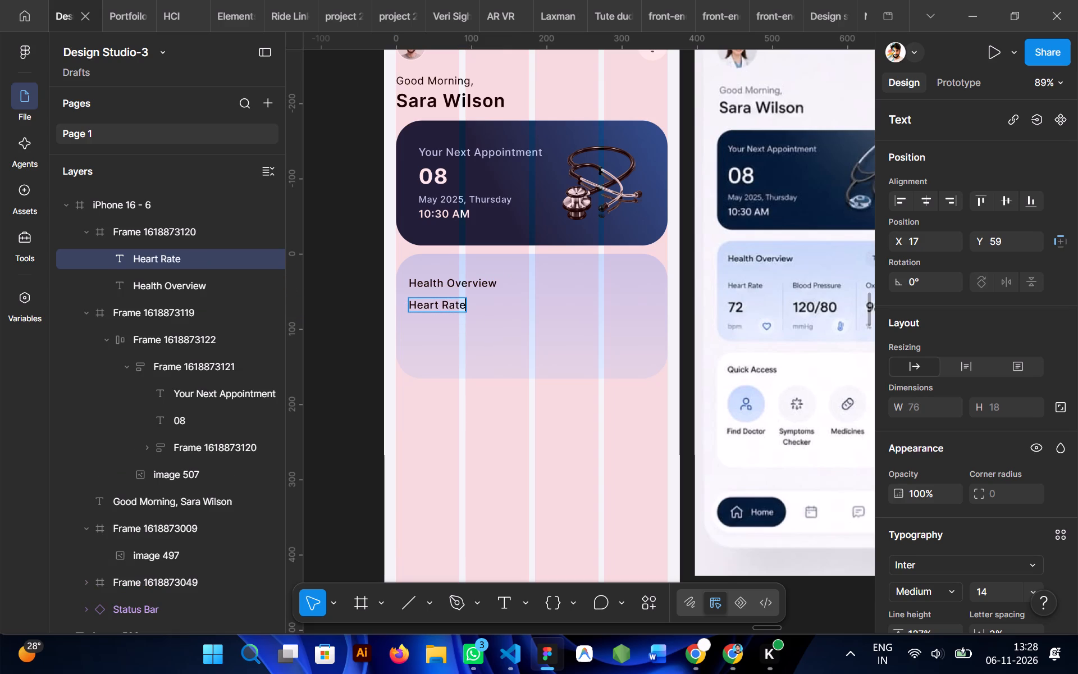
Set the Heart Rate label's font size to 12, keeping the Medium weight.
left_click(381, 324)
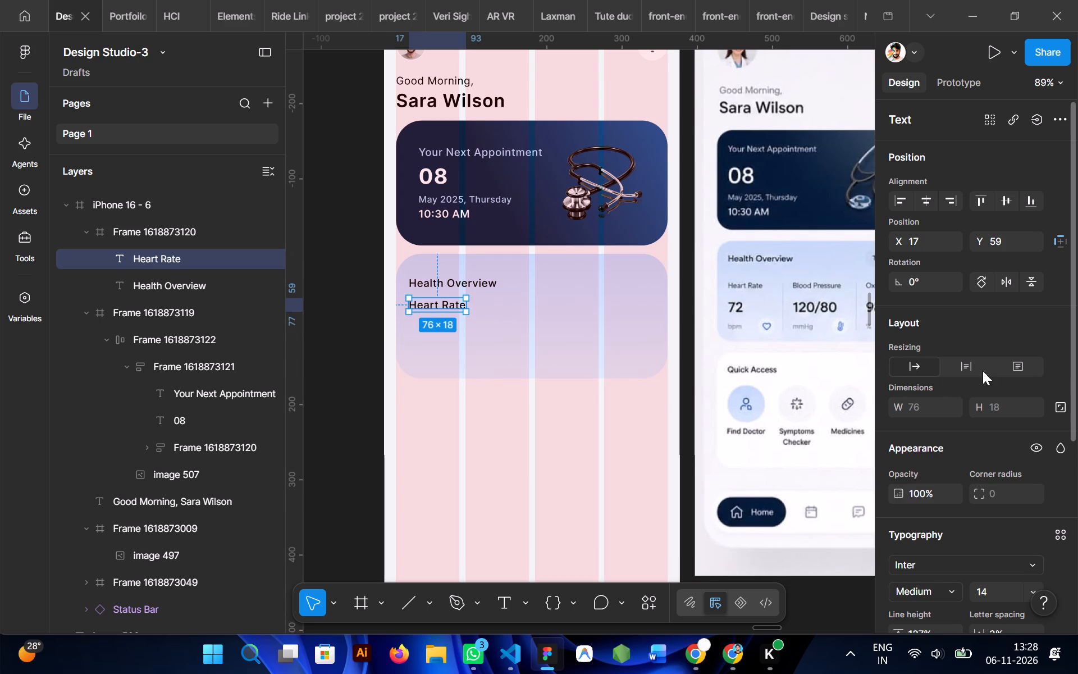
scroll(981, 409, "down", 1)
left_click(992, 496)
type("12")
key("Return")
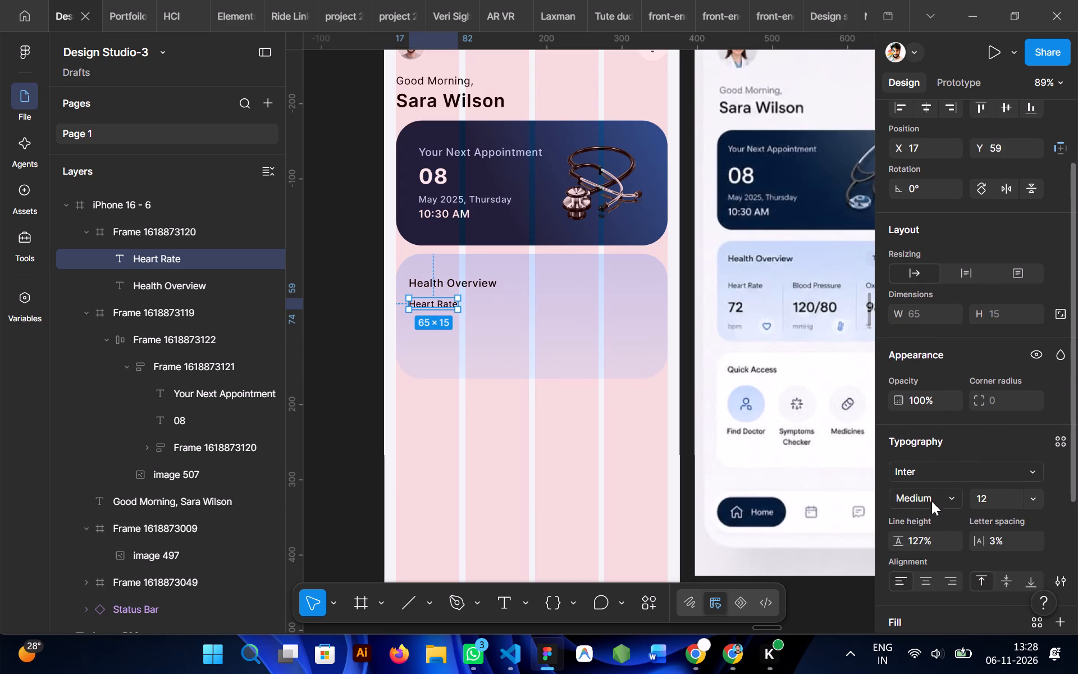
left_click(954, 497)
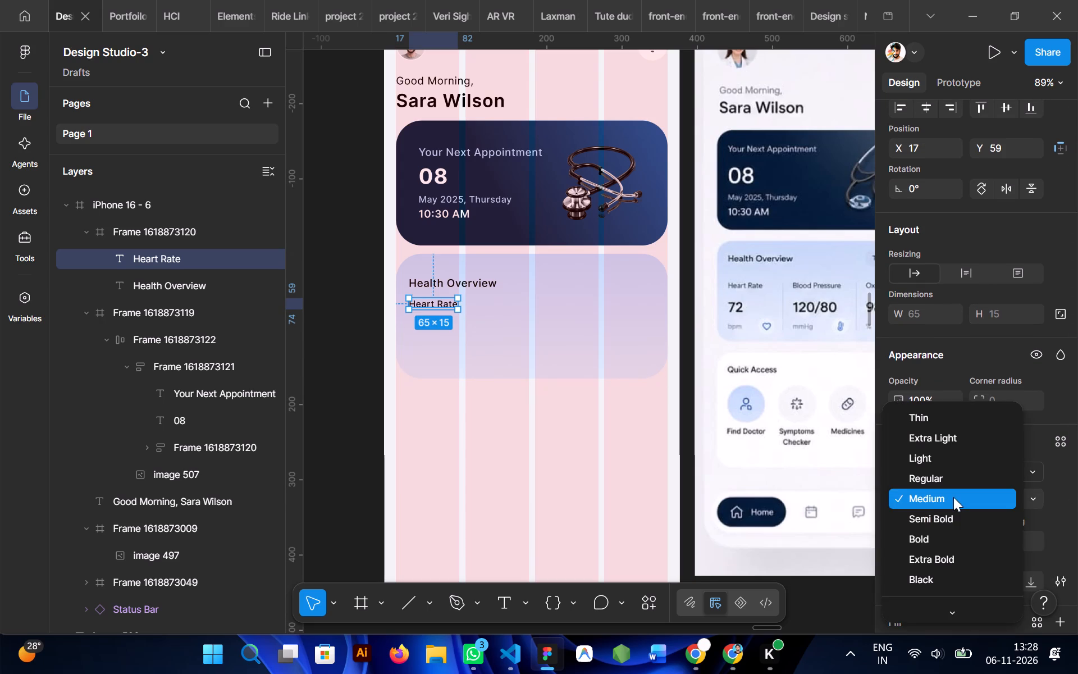
left_click(952, 497)
Change the Heart Rate label's fill to the grey 6B6B6B.
scroll(902, 563, "down", 1)
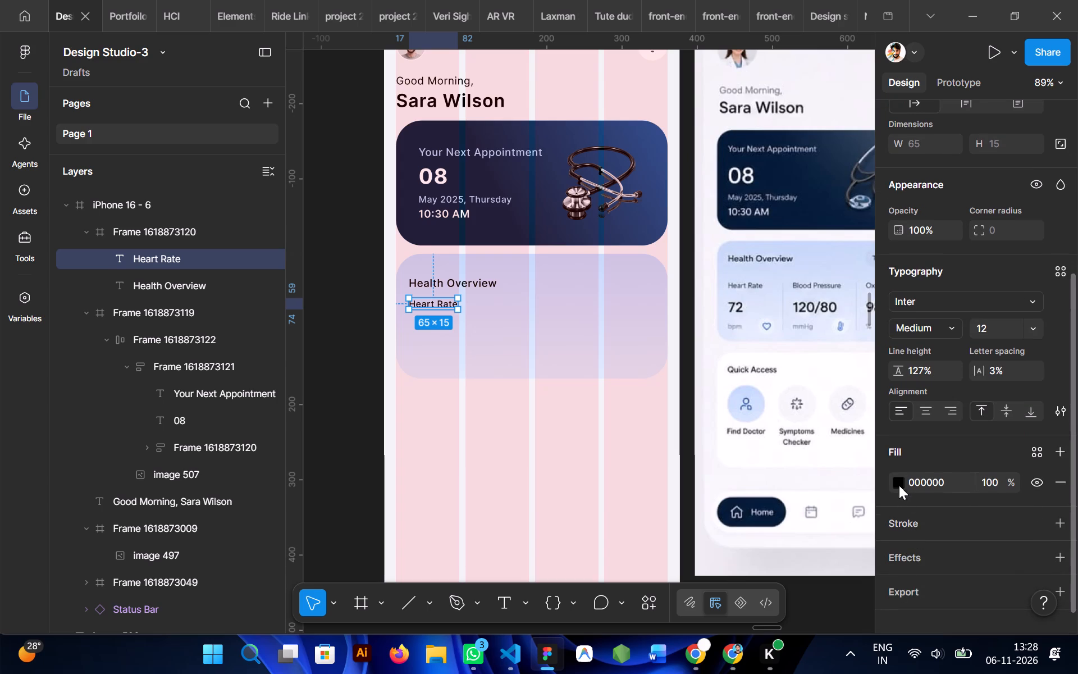
left_click(896, 481)
left_click_drag(684, 390, 679, 377)
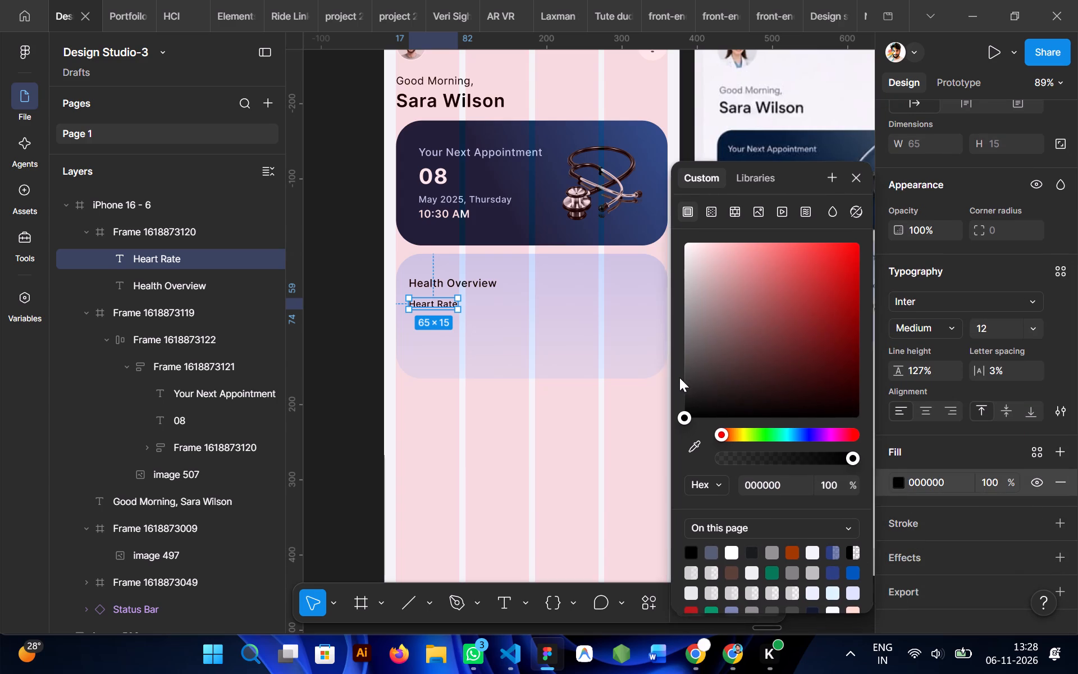
left_click_drag(679, 377, 681, 384)
left_click_drag(698, 384, 674, 359)
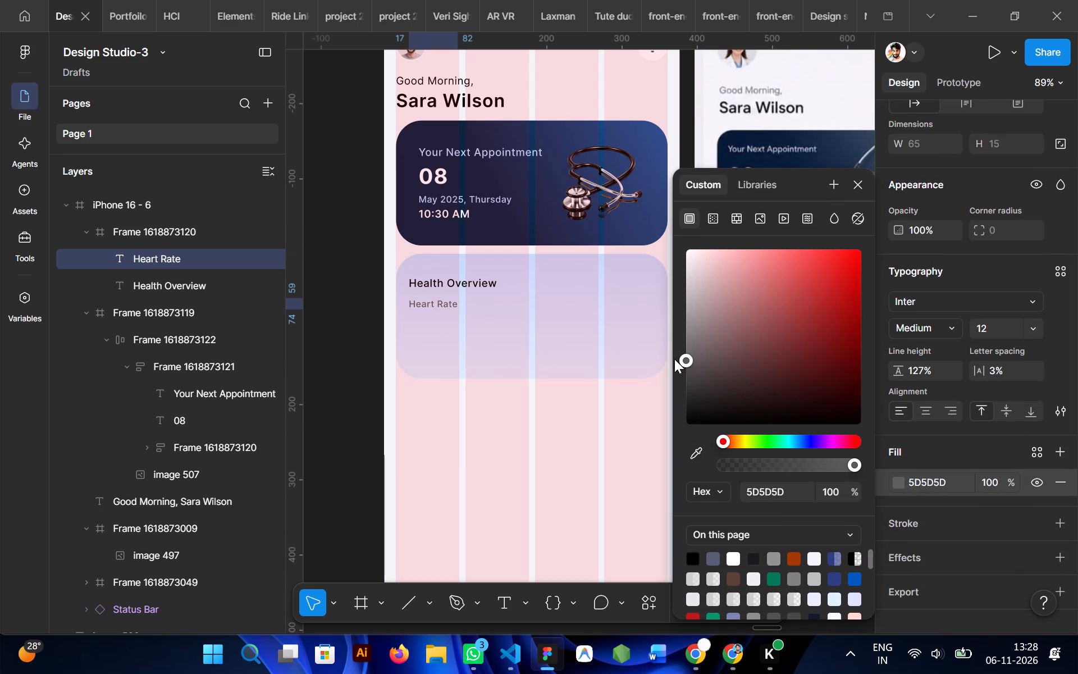
left_click_drag(674, 359, 670, 351)
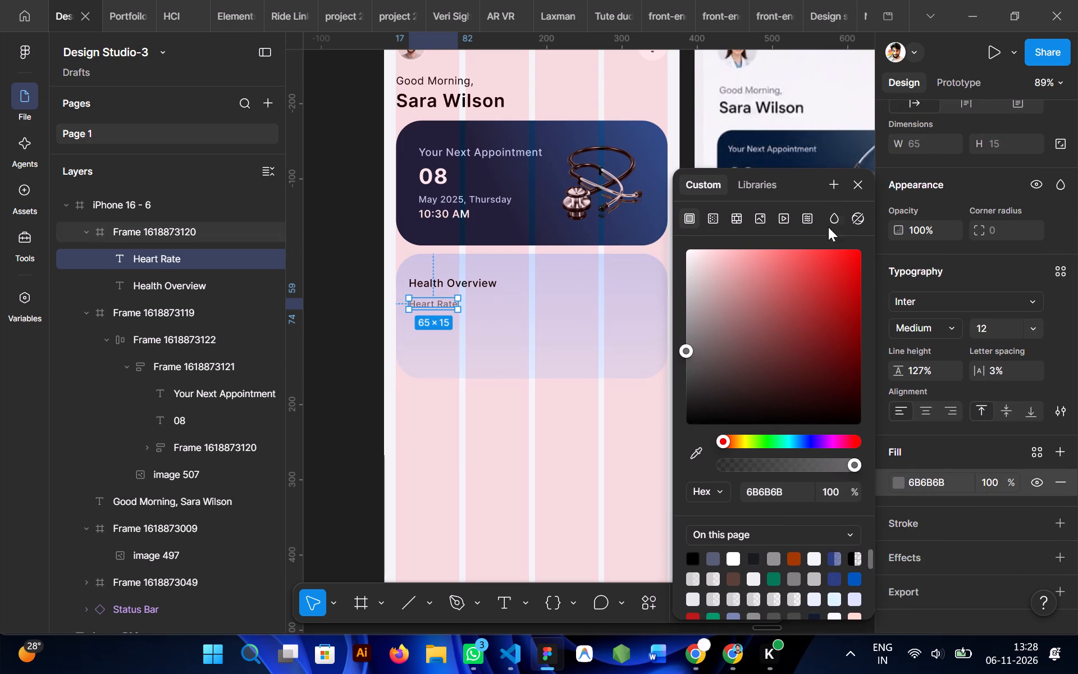
left_click(865, 174)
left_click(865, 180)
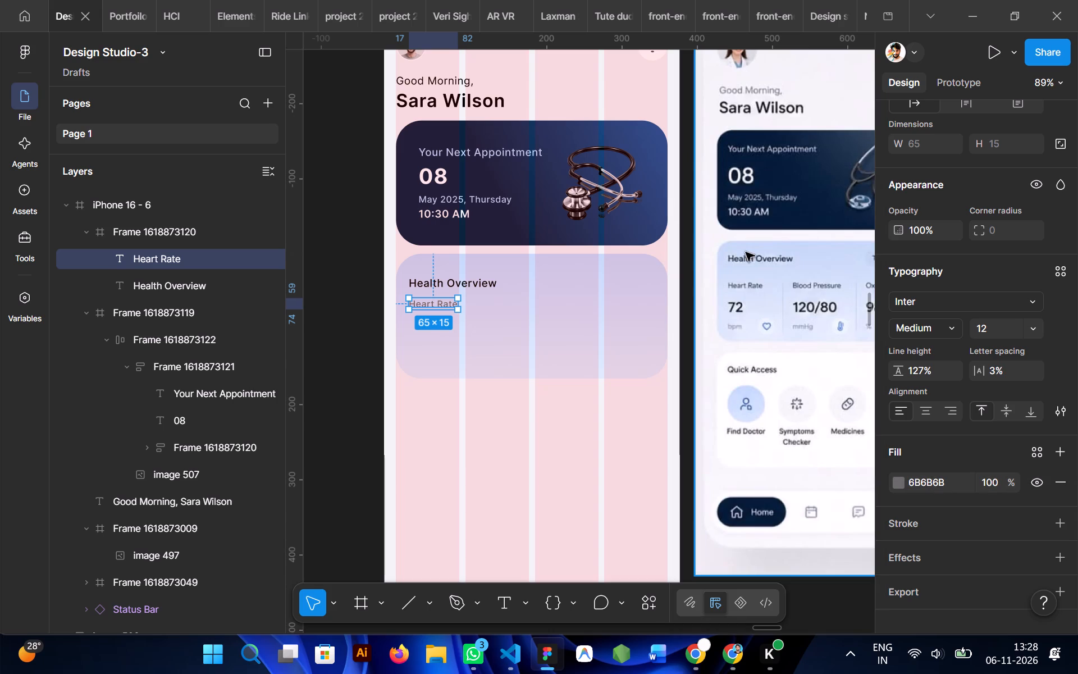
Set the Health Overview heading's font weight to Semi Bold.
left_click(465, 282, "ctrl")
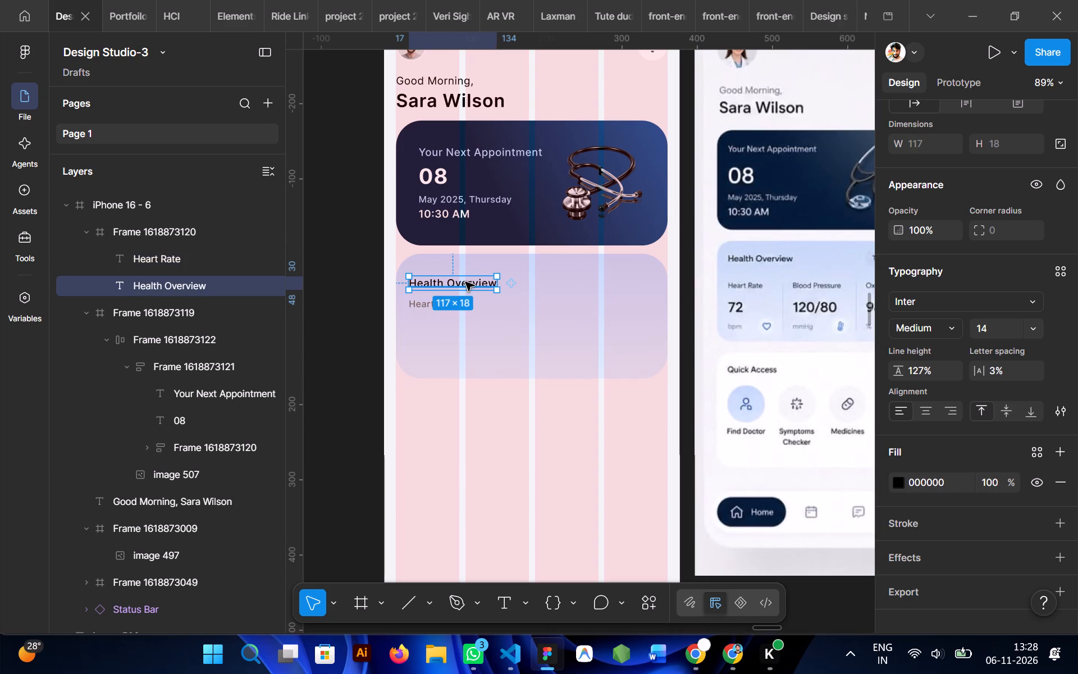
left_click(956, 321)
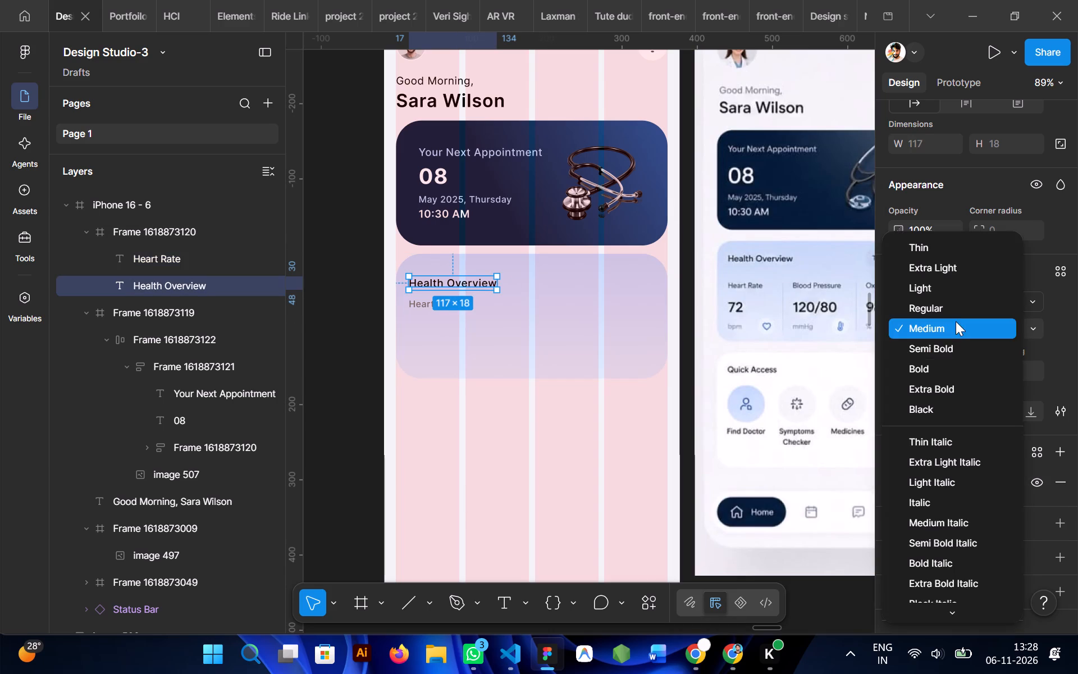
left_click(928, 344)
Duplicate the Health Overview heading below the Heart Rate label and replace the copy's text with "72".
left_click_drag(480, 283, 511, 315, "alt")
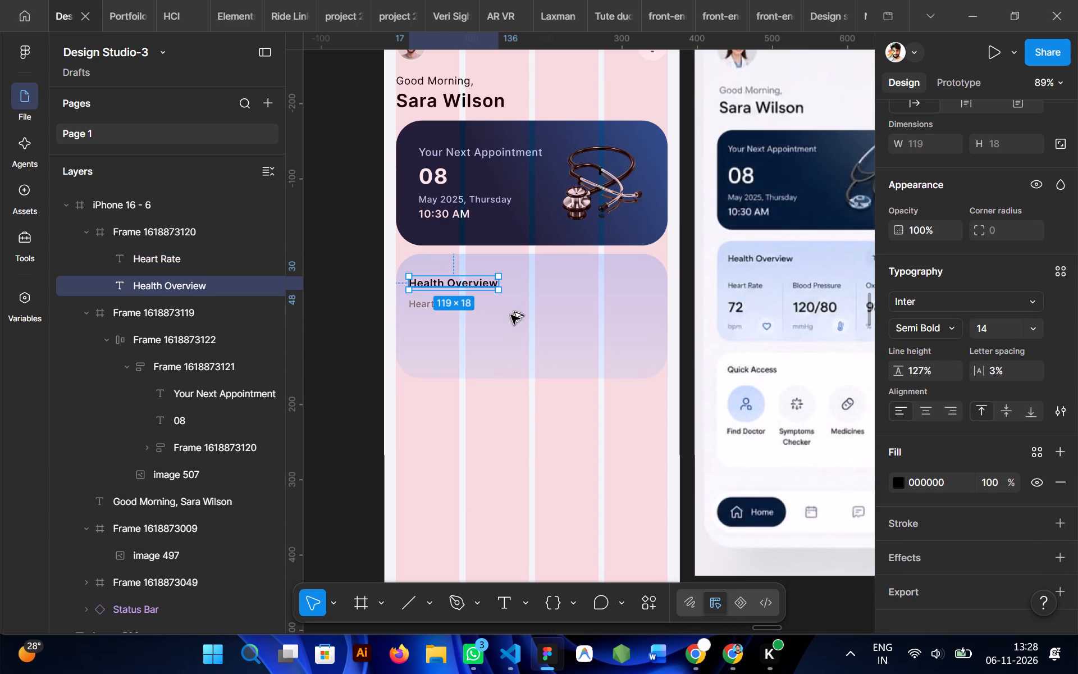
left_click_drag(511, 315, 506, 330, "alt")
double_click(506, 330)
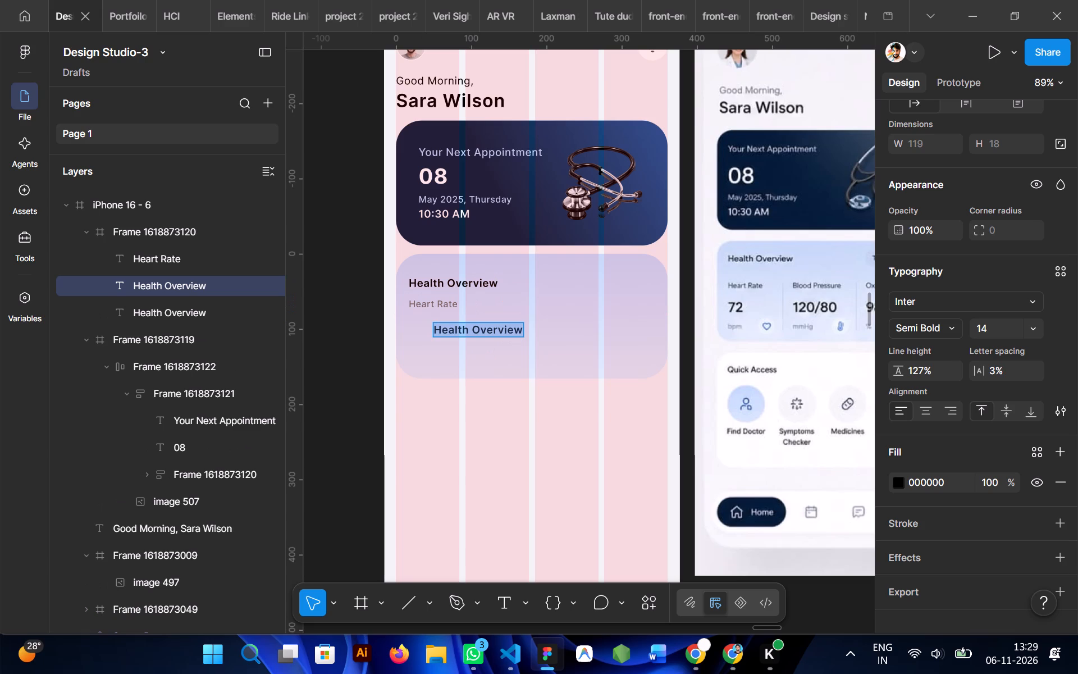
type("72")
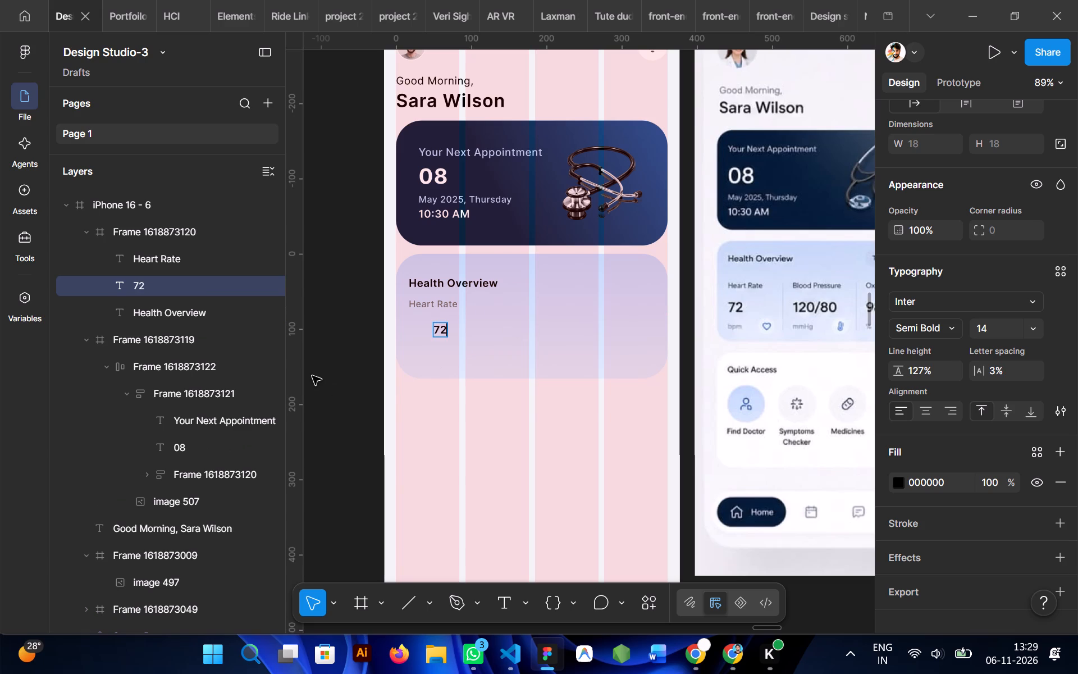
left_click(326, 370)
Set the 72 value's font size to 18 and its weight to Bold.
left_click(990, 329)
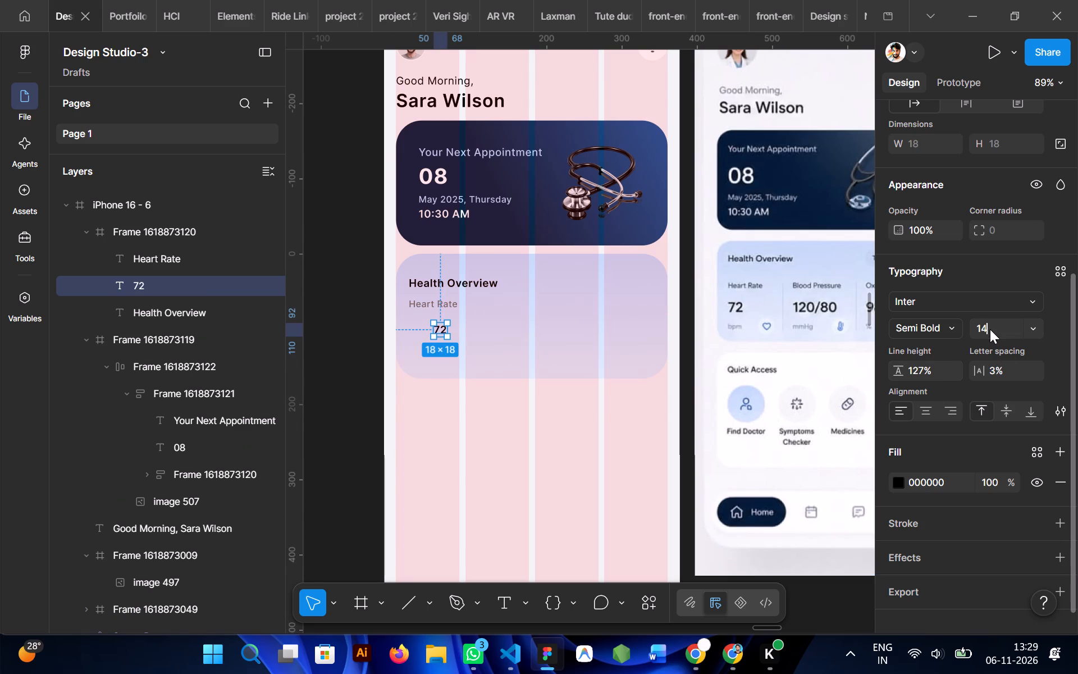
type("18")
key("Return")
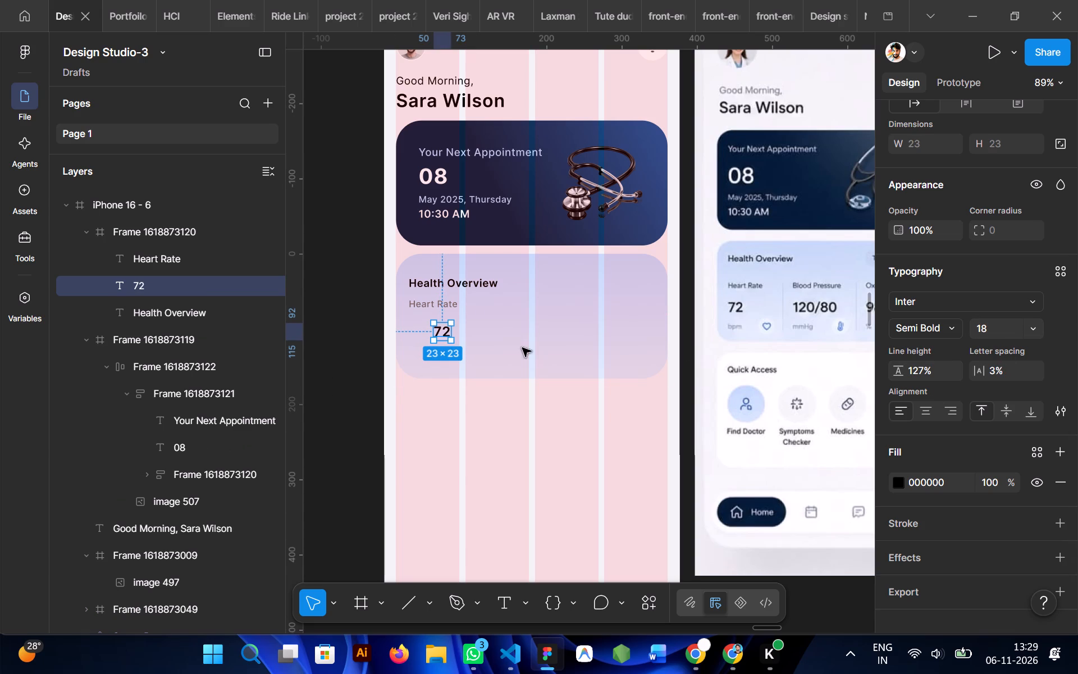
left_click(951, 332)
left_click(935, 349)
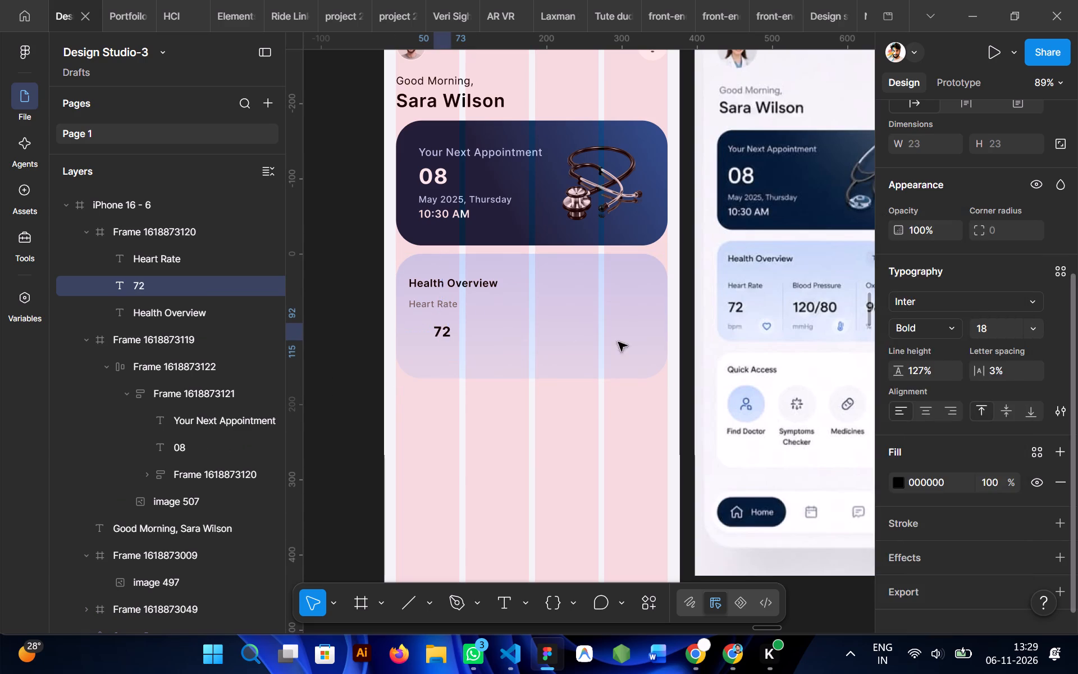
Move the 72 value just beneath the Heart Rate label, aligned with the label's left edge.
scroll(578, 344, "right", 1)
left_click_drag(482, 333, 469, 332)
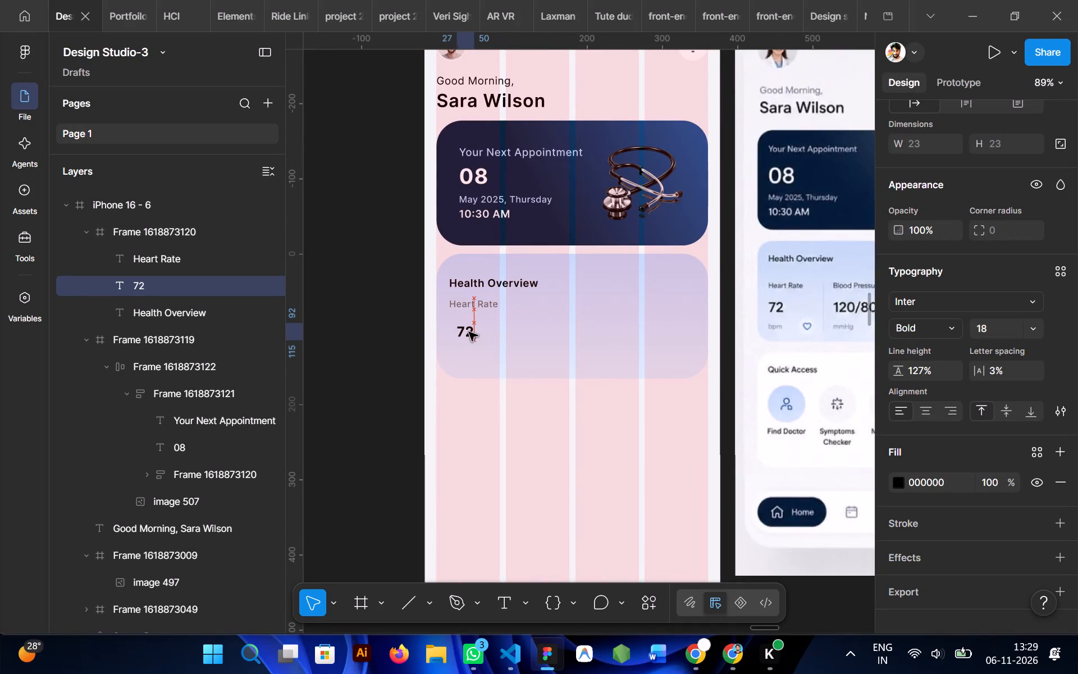
left_click_drag(469, 332, 461, 328)
left_click(378, 341)
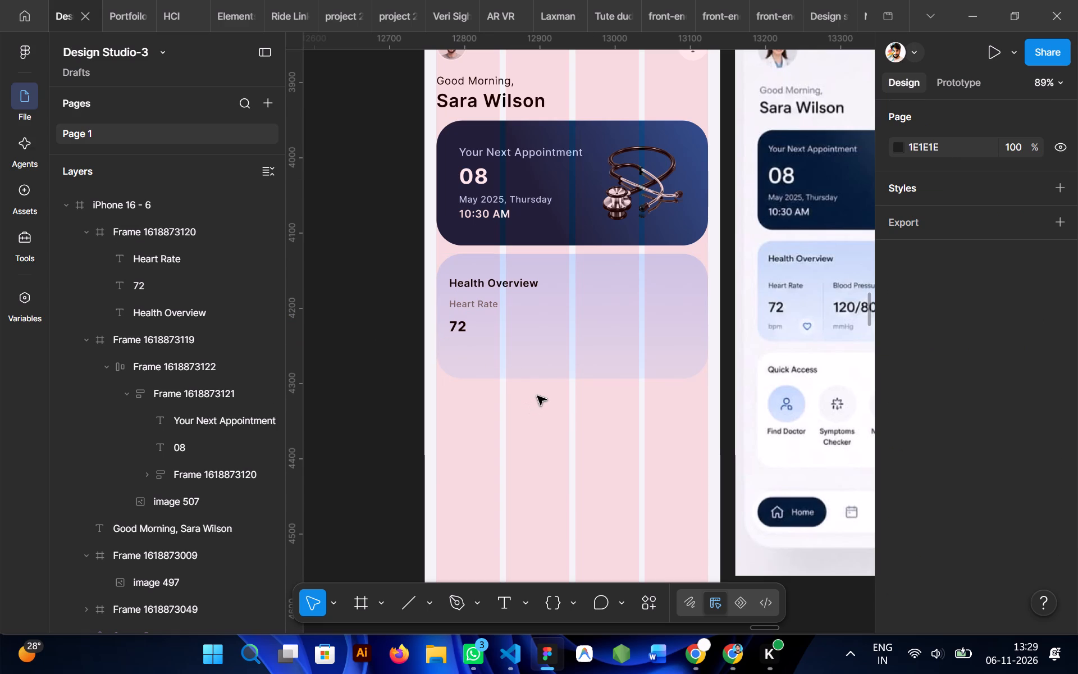
Add a new text reading "bpm" in the empty area below the Health Overview card.
type("tb")
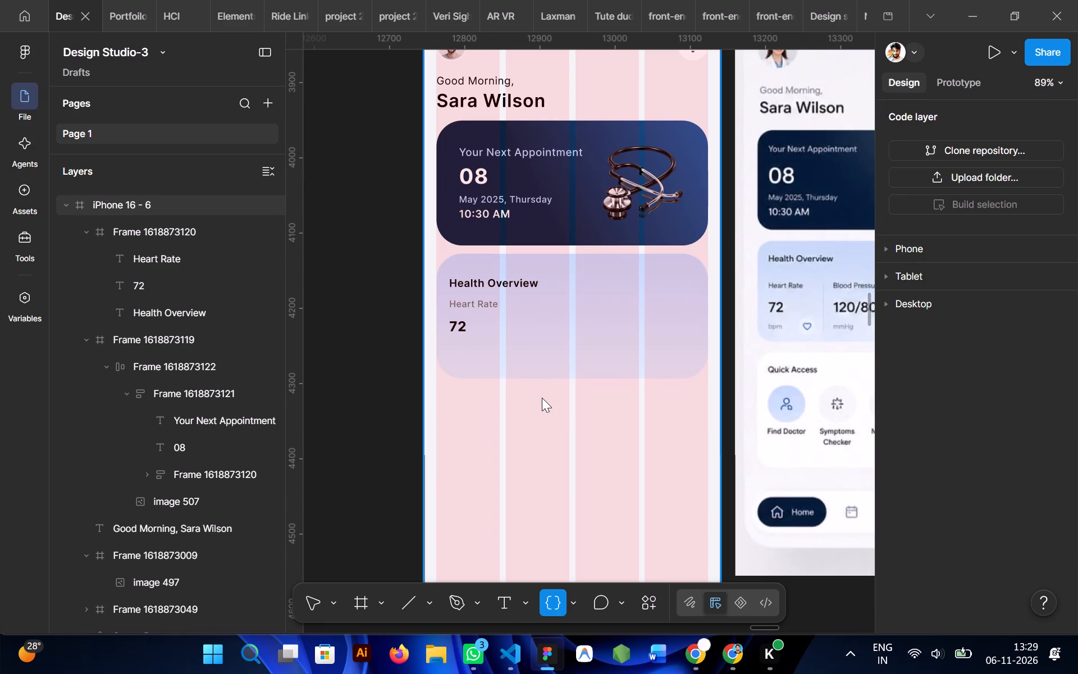
key("t")
left_click(507, 479)
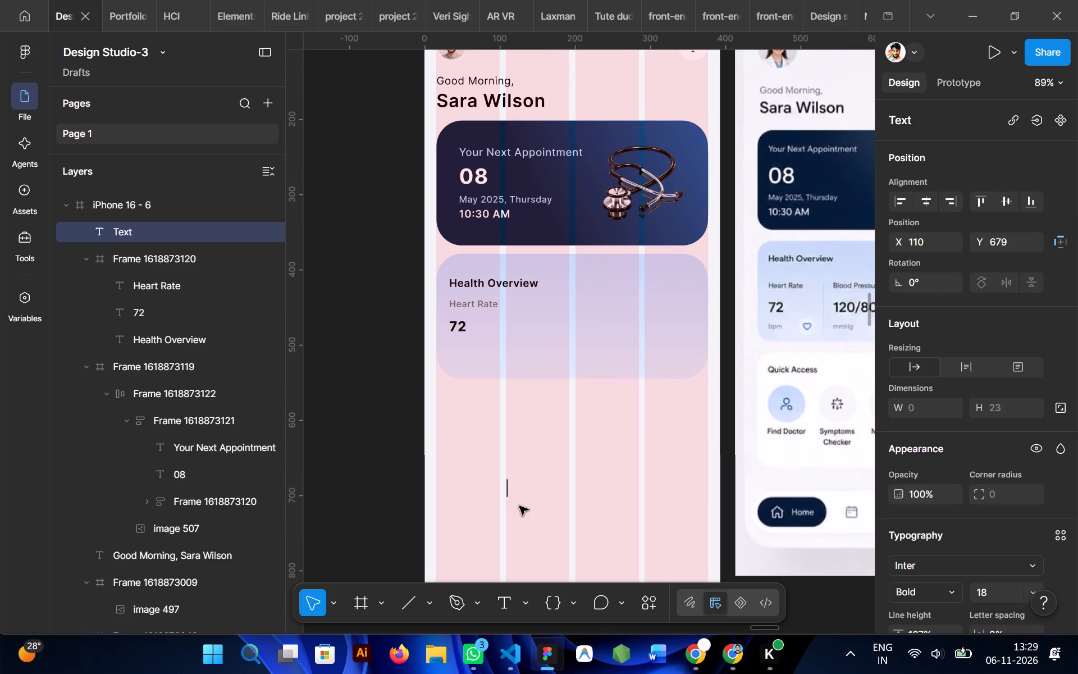
key("b")
type("pm")
left_click(613, 501)
Set the bpm text's weight to Medium and its font size to 12.
scroll(965, 445, "down", 2)
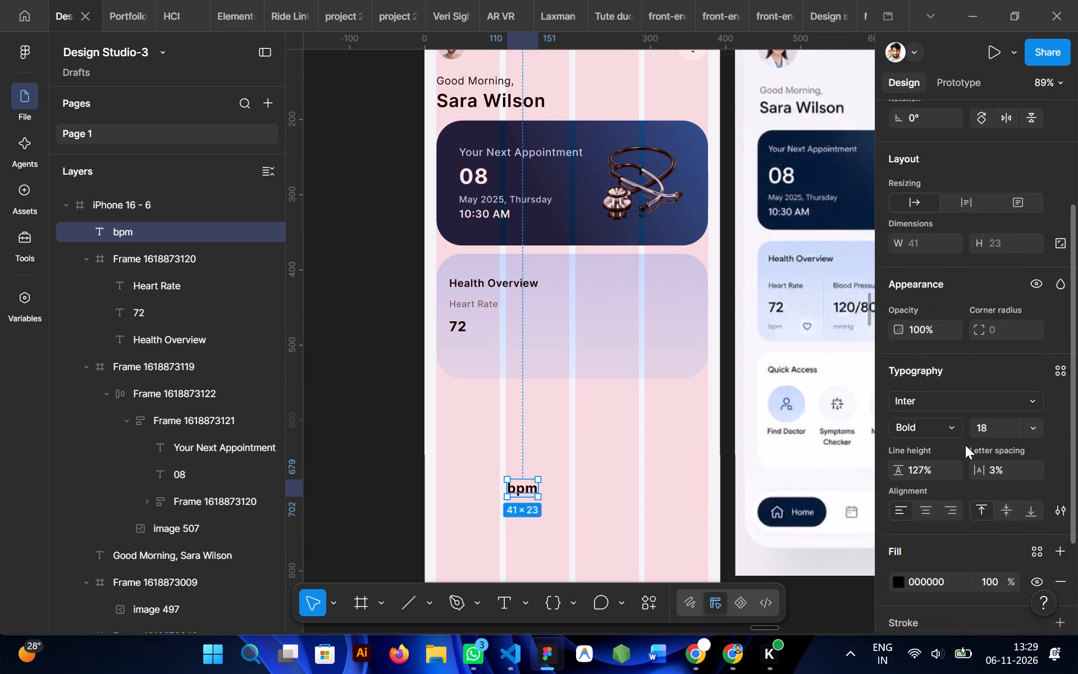
left_click(950, 420)
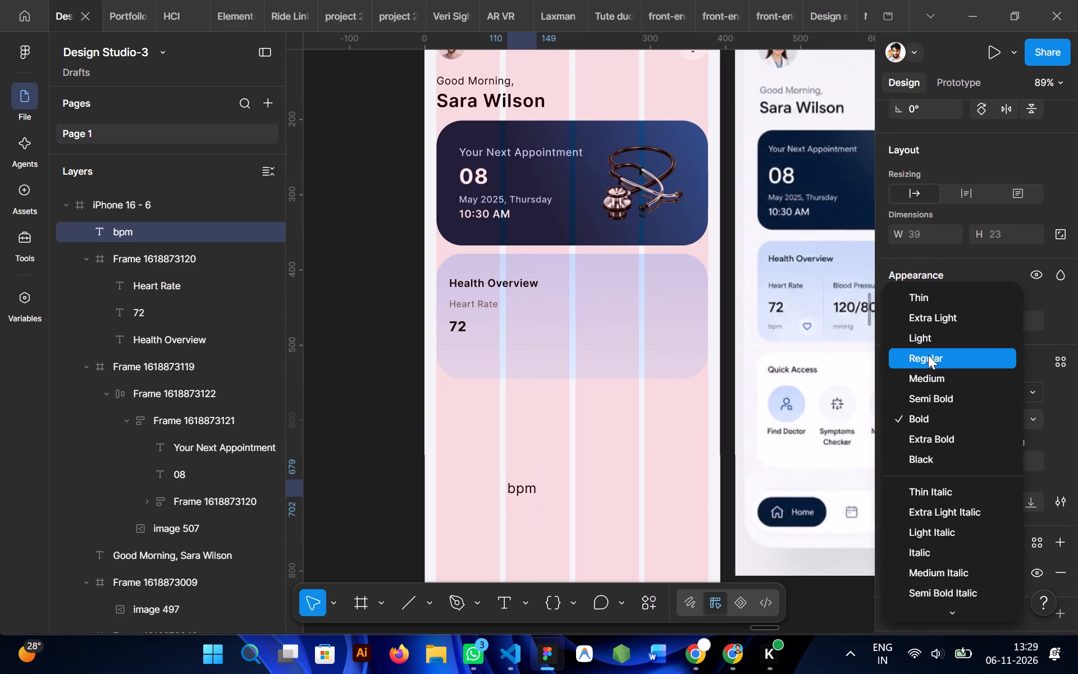
left_click(921, 374)
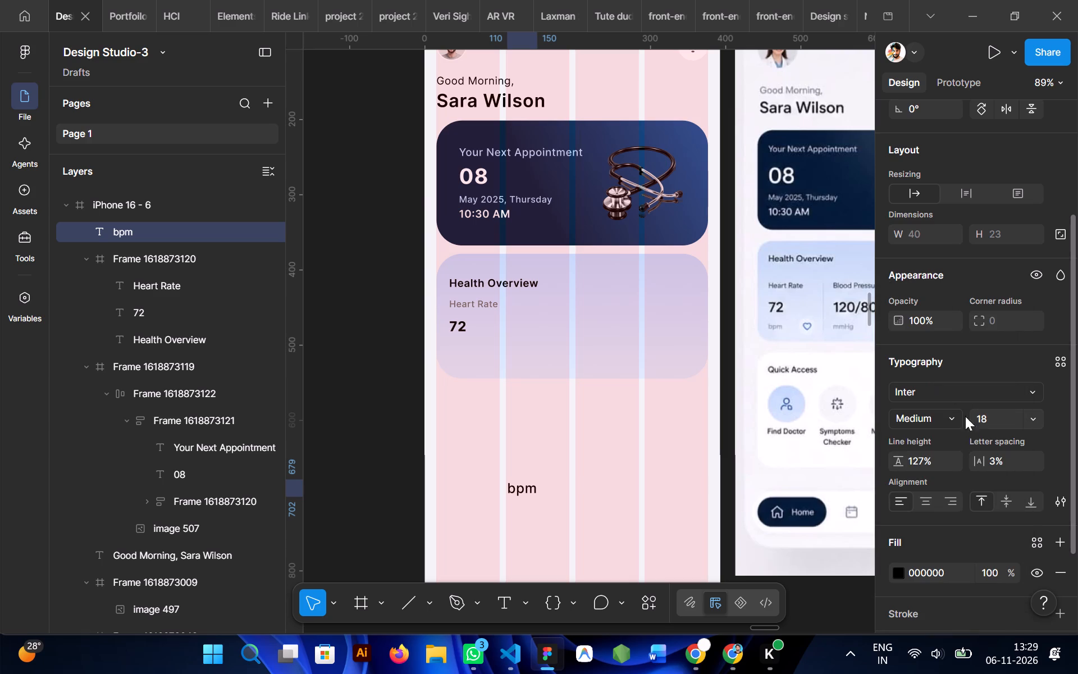
left_click(990, 426)
type("12")
key("Return")
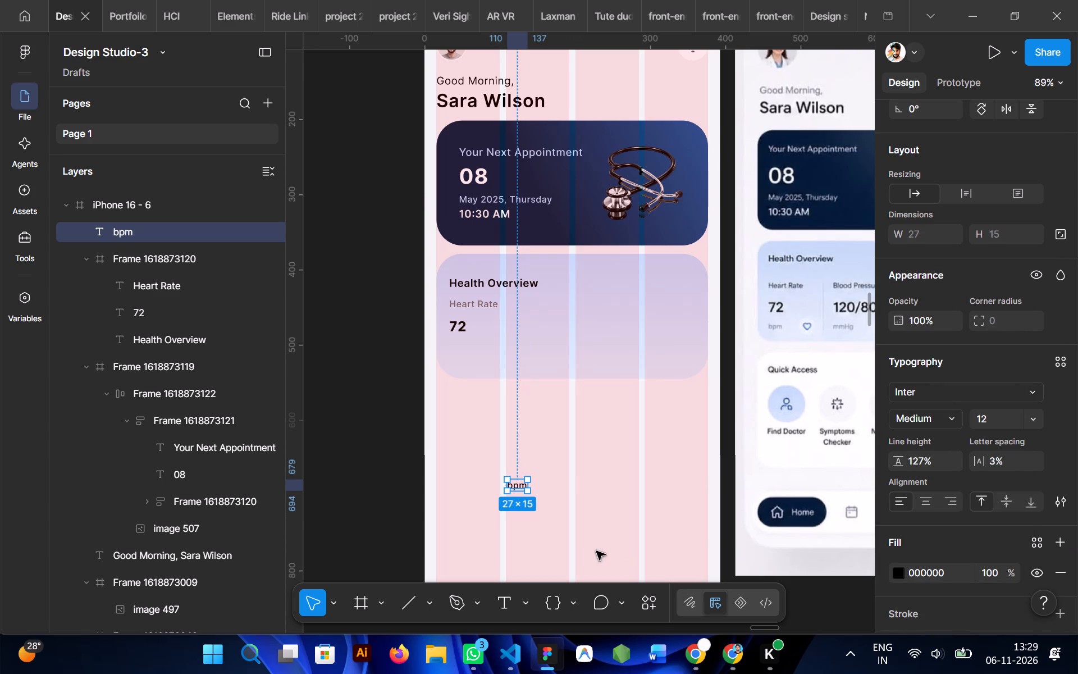
Sample the Heart Rate label's grey 6B6B6B as the bpm text's fill.
key("i")
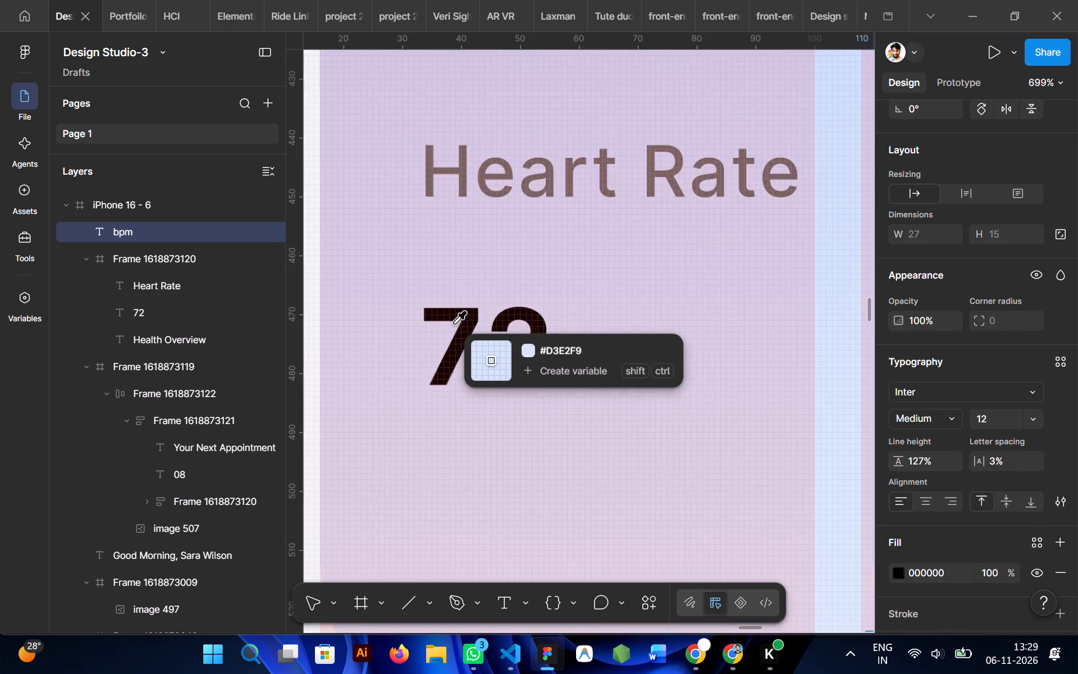
left_click(504, 147)
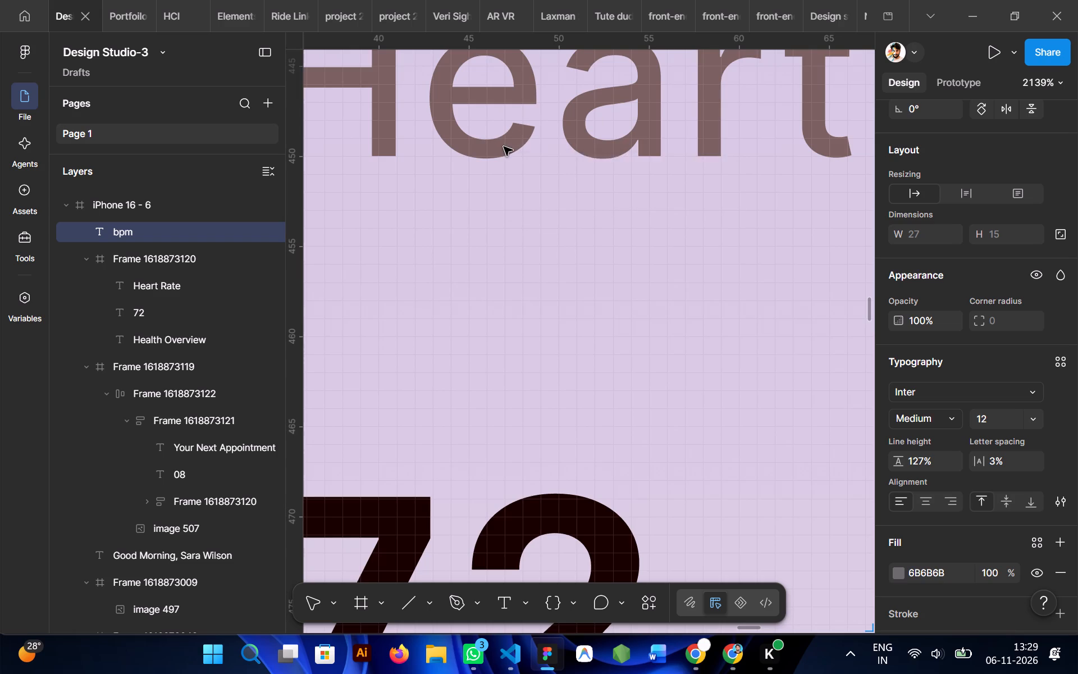
left_click(545, 425)
Move the bpm text into the Health Overview card below the 72 value, at X 17, Y 119.
left_click(600, 454)
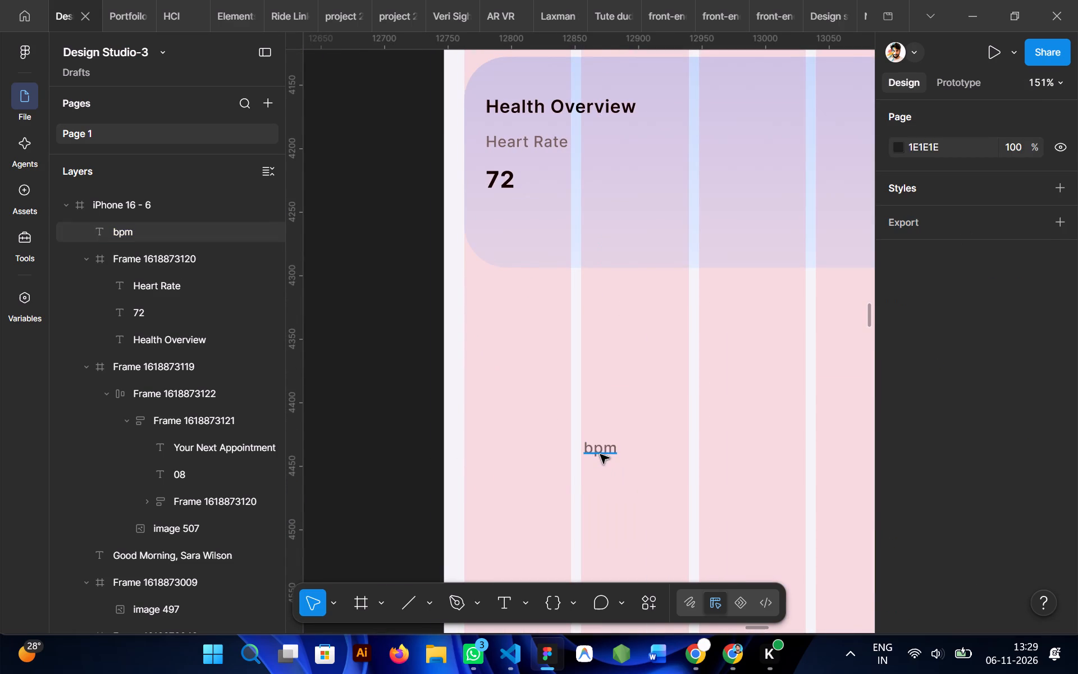
left_click_drag(597, 453, 498, 222)
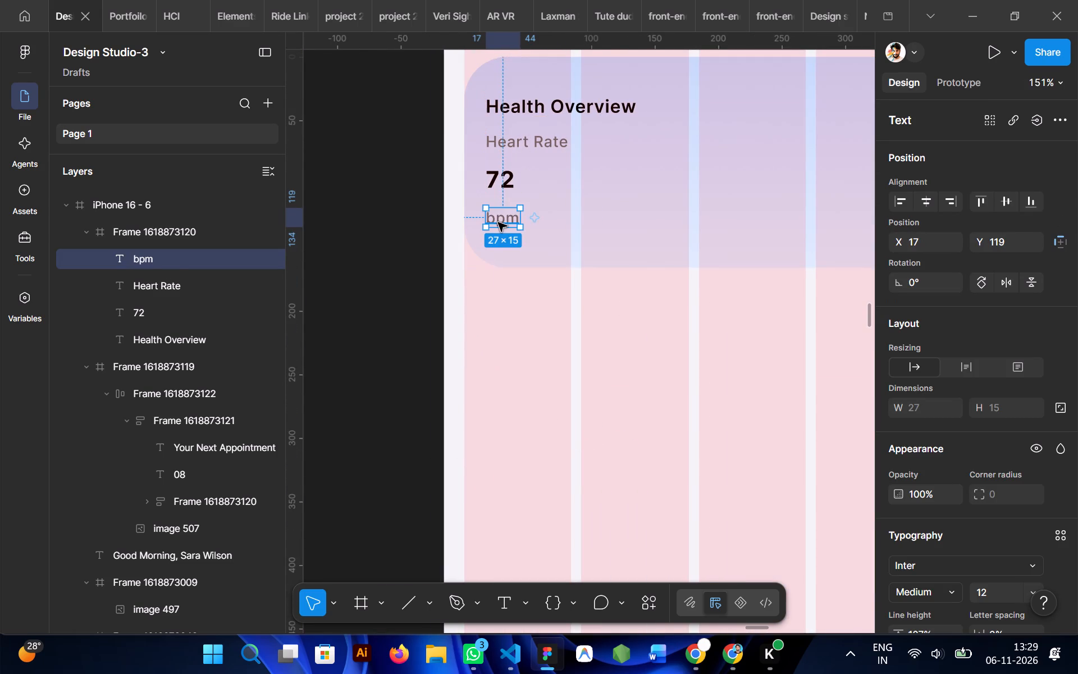
left_click(514, 334)
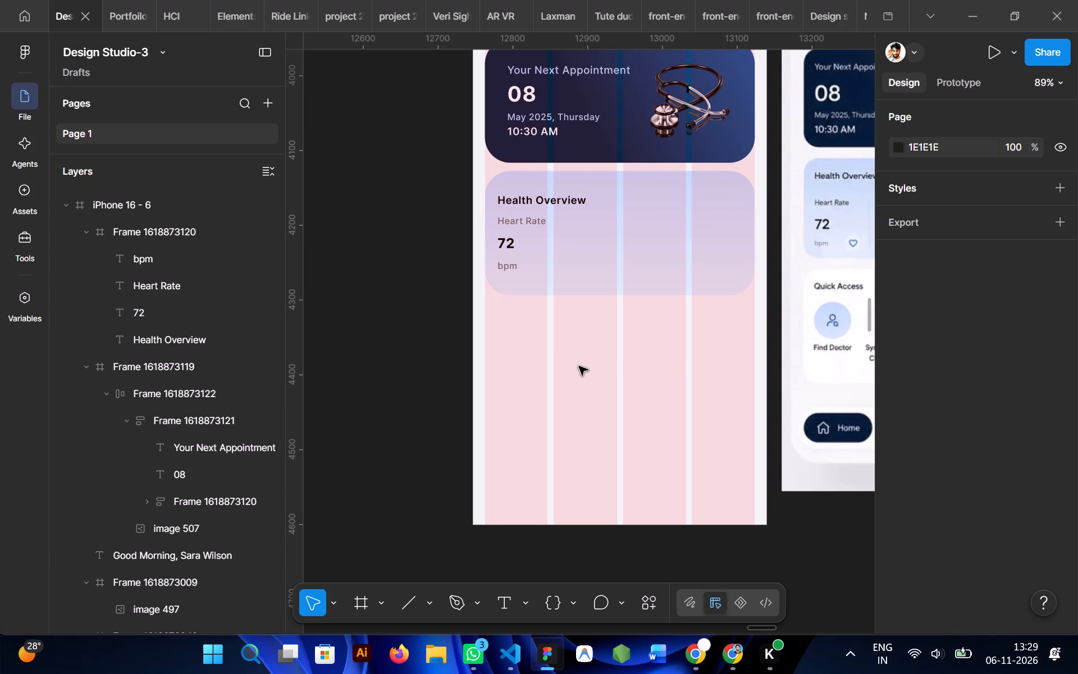
Draw a 35 × 35 frame below the Health Overview card, fill it with FFFFFF and set its corner radius to 73.
key("f")
left_click_drag(546, 339, 573, 368, "shift")
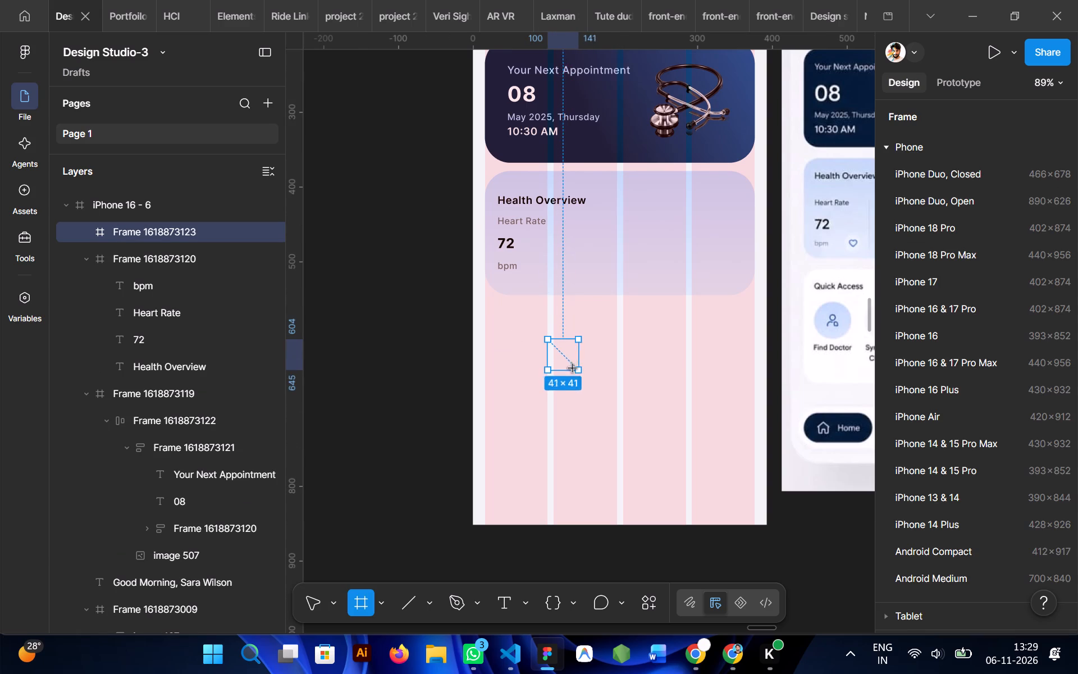
left_click_drag(573, 368, 569, 366, "shift")
scroll(977, 483, "down", 1)
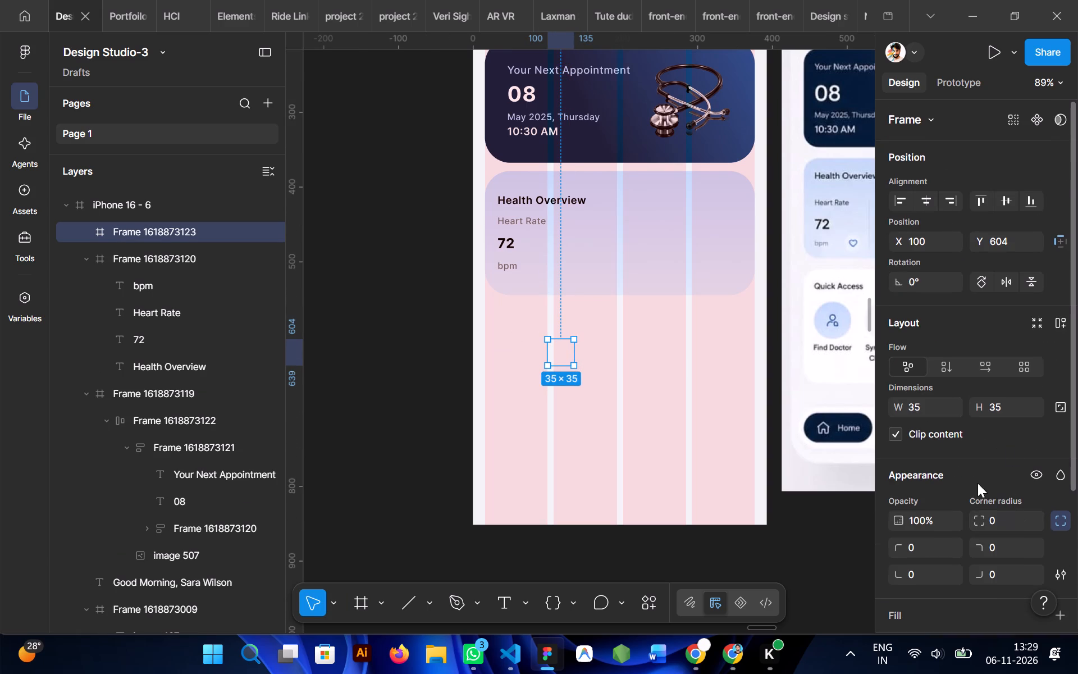
scroll(977, 483, "down", 1)
left_click(1061, 426)
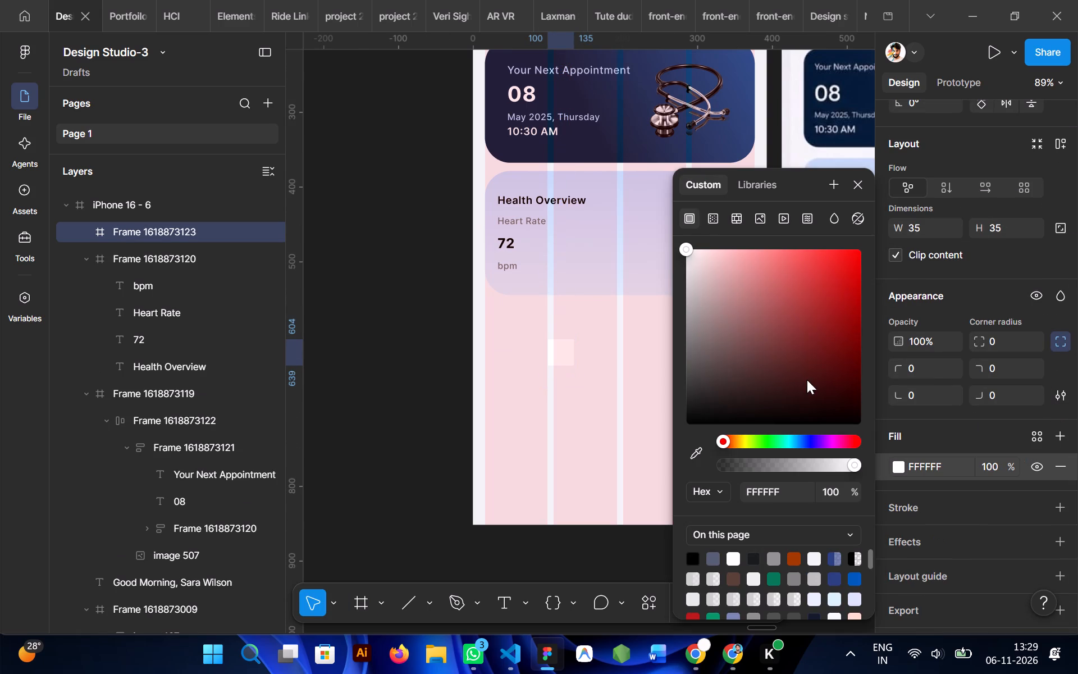
left_click(862, 181)
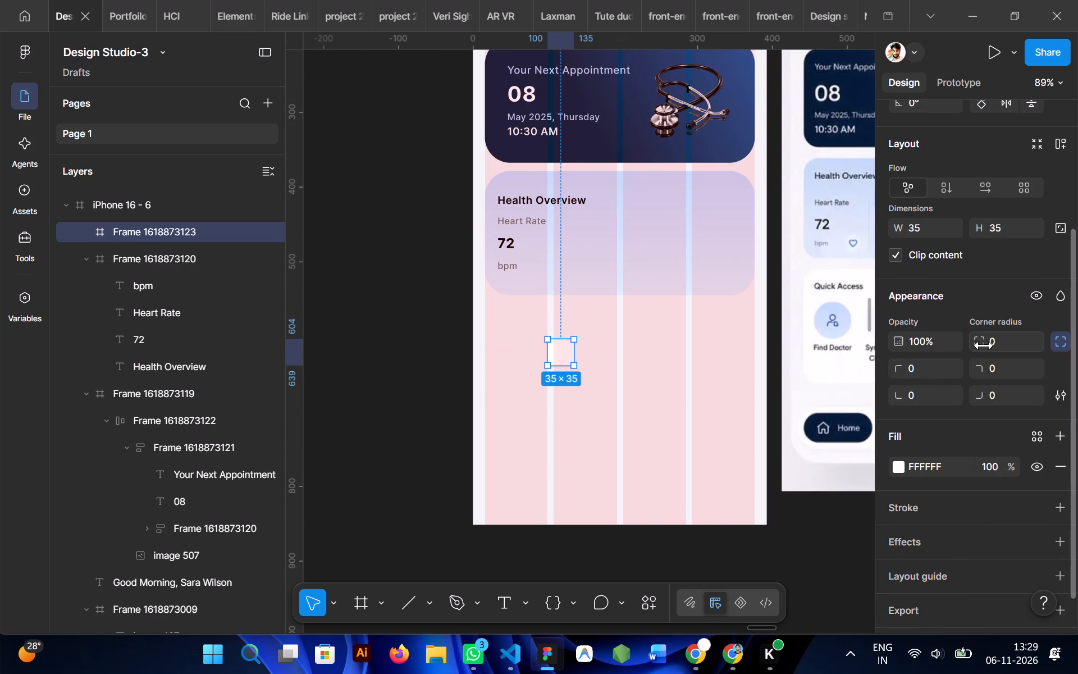
left_click_drag(984, 345, 771, 318)
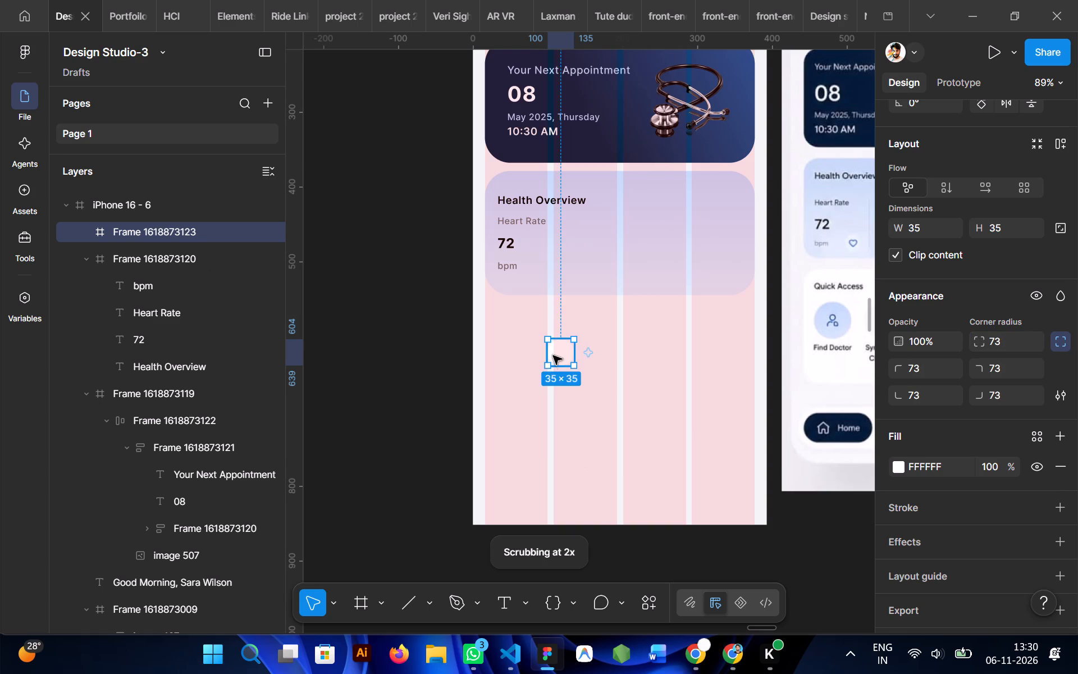
Move the white circle frame into the Health Overview card beside the 72 value, at about X 59, Y 79.
left_click_drag(553, 356, 544, 255)
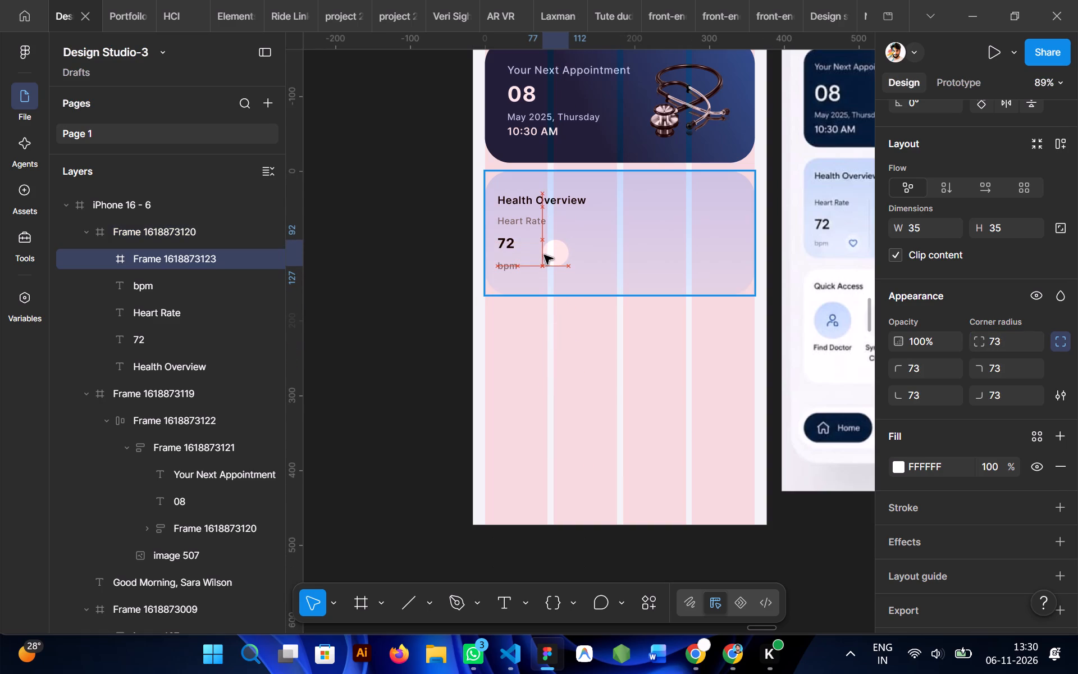
left_click_drag(544, 255, 536, 244)
left_click_drag(552, 245, 552, 251)
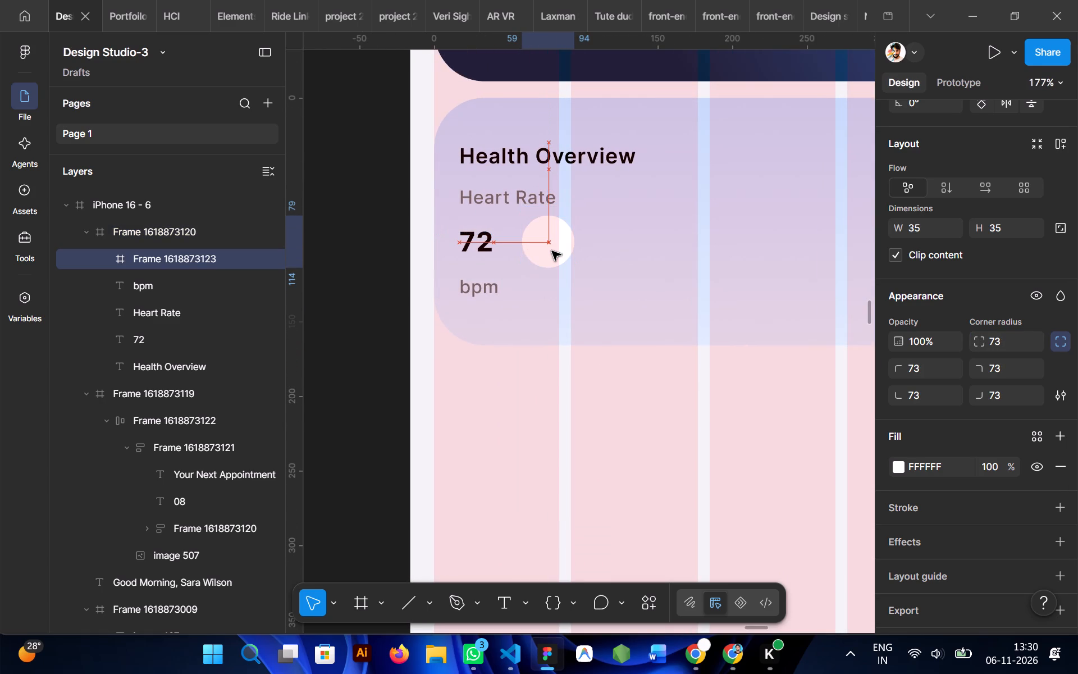
left_click_drag(552, 251, 551, 250)
left_click(576, 393)
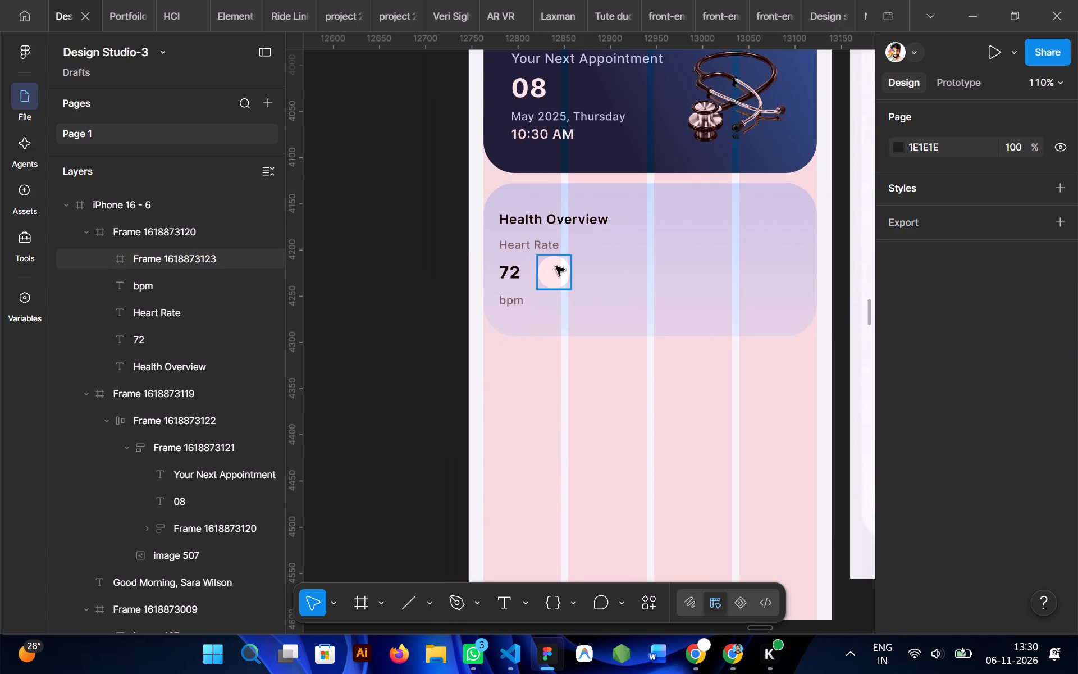
Nudge the white circle down to Y 108 so it sits beside the bpm text.
left_click(556, 267, "ctrl")
key("Down")
key("Down")
key("Down")
key("Down")
key("Down")
key("Down")
key("Down")
key("Down")
key("Down")
key("Down")
key("Down")
key("Down")
key("Down")
key("Down")
key("Down")
key("Down")
key("Down")
key("Down")
key("Down")
key("Down")
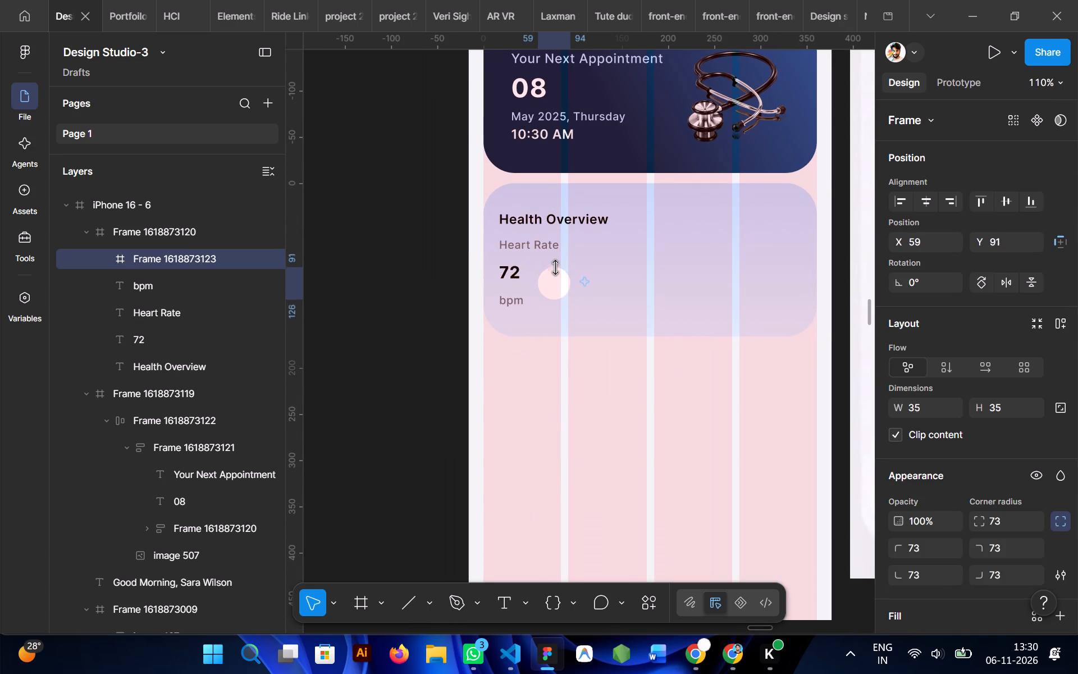
key("Down")
key("Down")
key("Down")
key("Down")
key("Down")
key("Down")
key("Down")
key("Down")
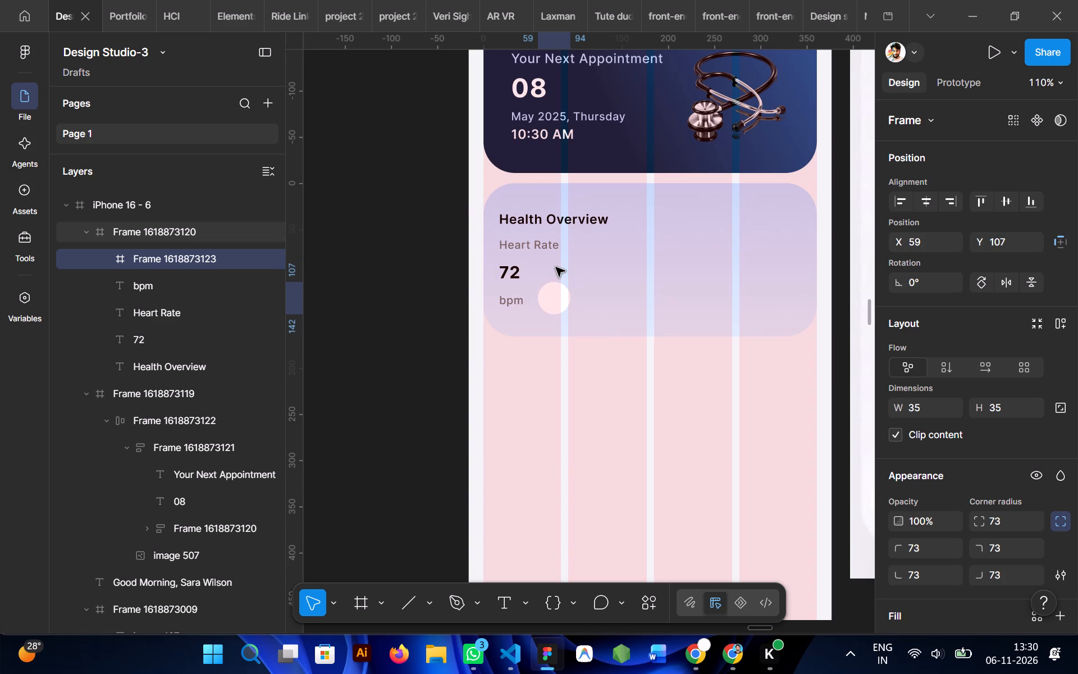
key("Down")
key("Down")
key("Down")
key("Up")
key("Up")
left_click(517, 305, "shift")
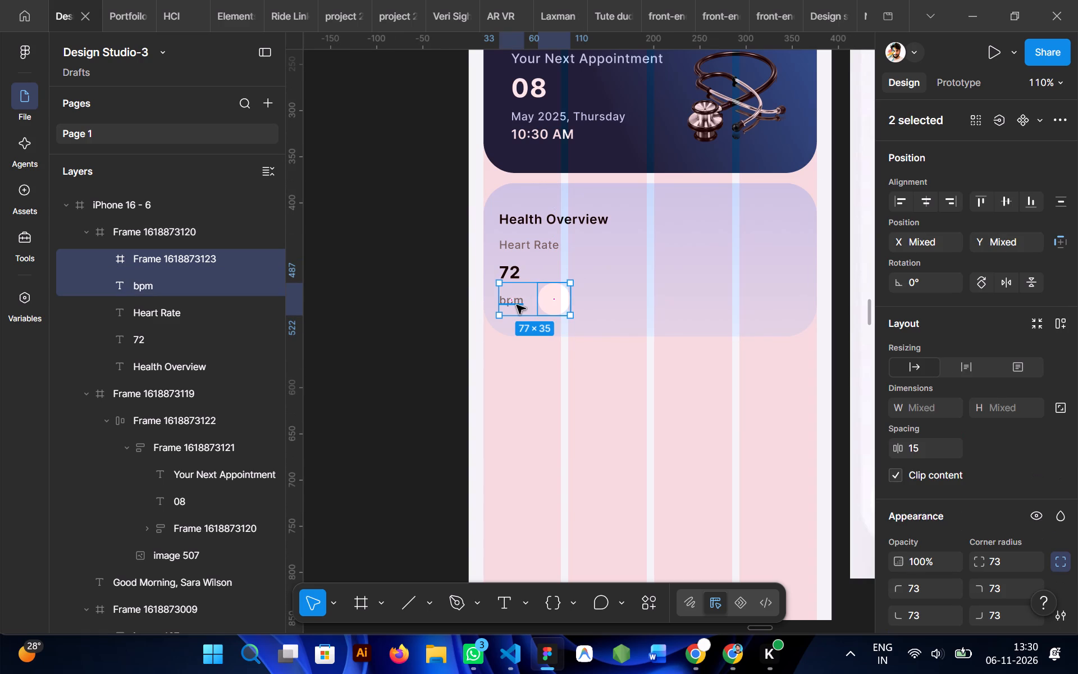
left_click(595, 392)
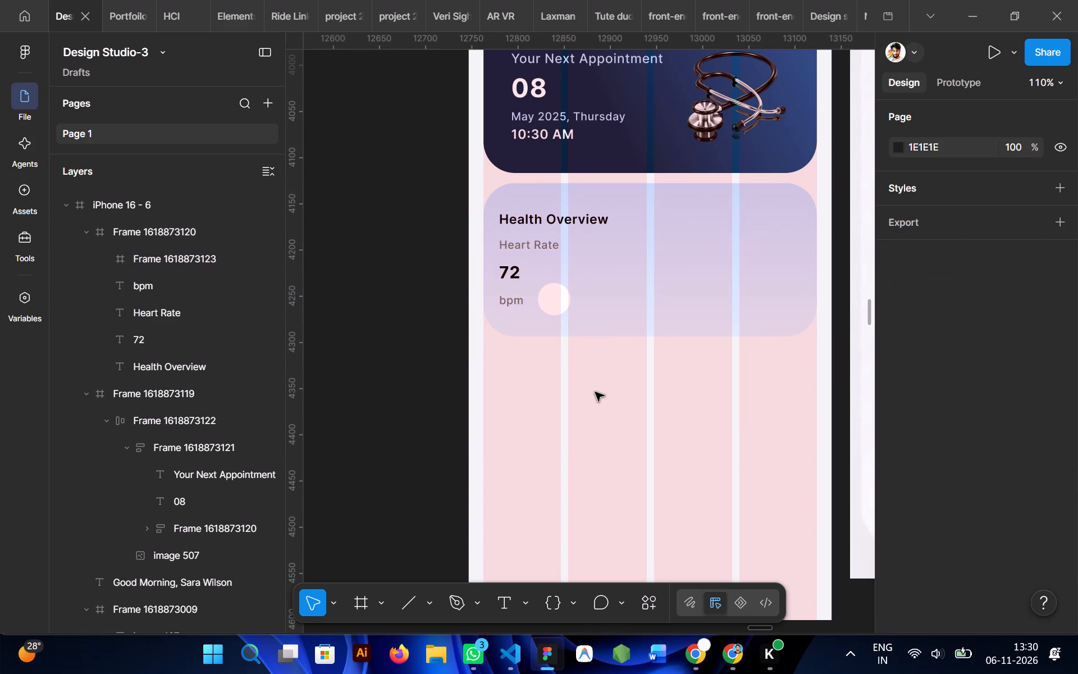
Find the heart icon in Lucide Icons by searching "love", insert it and place it inside the Health Overview card beside the white circle.
scroll(590, 397, "left", 2)
scroll(590, 397, "right", 1)
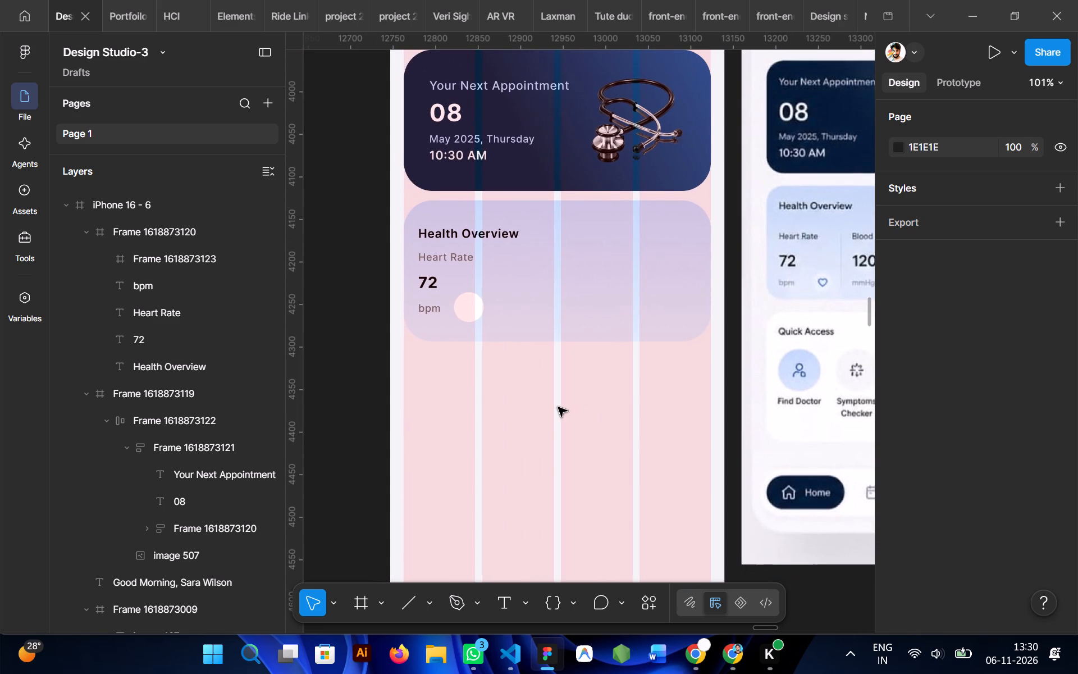
left_click(647, 606)
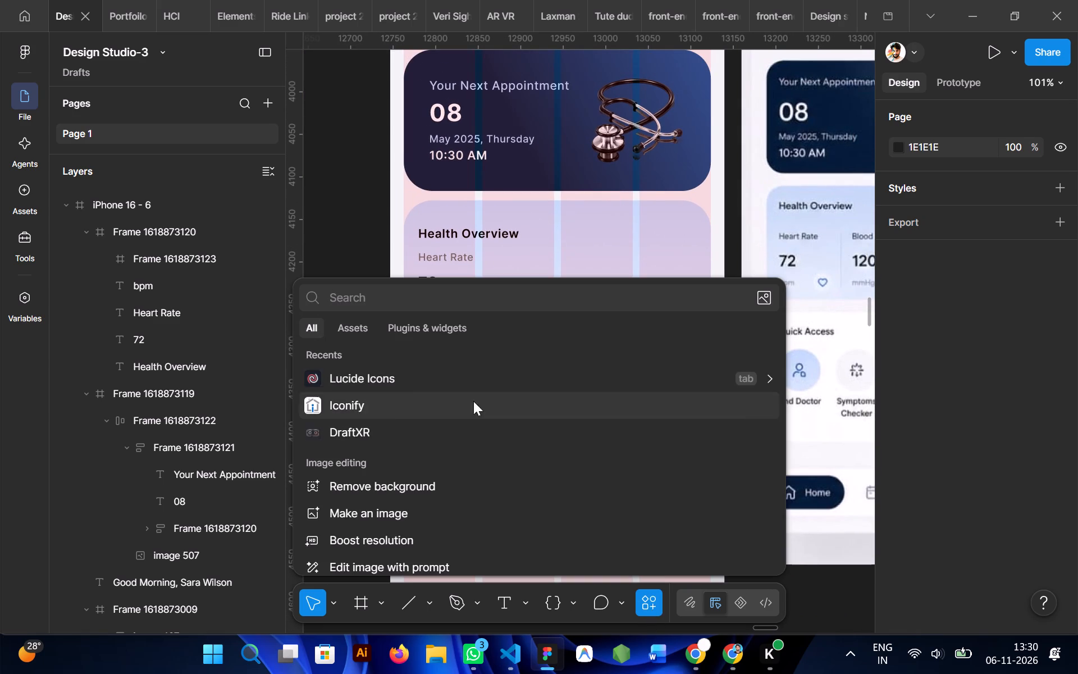
left_click(381, 382)
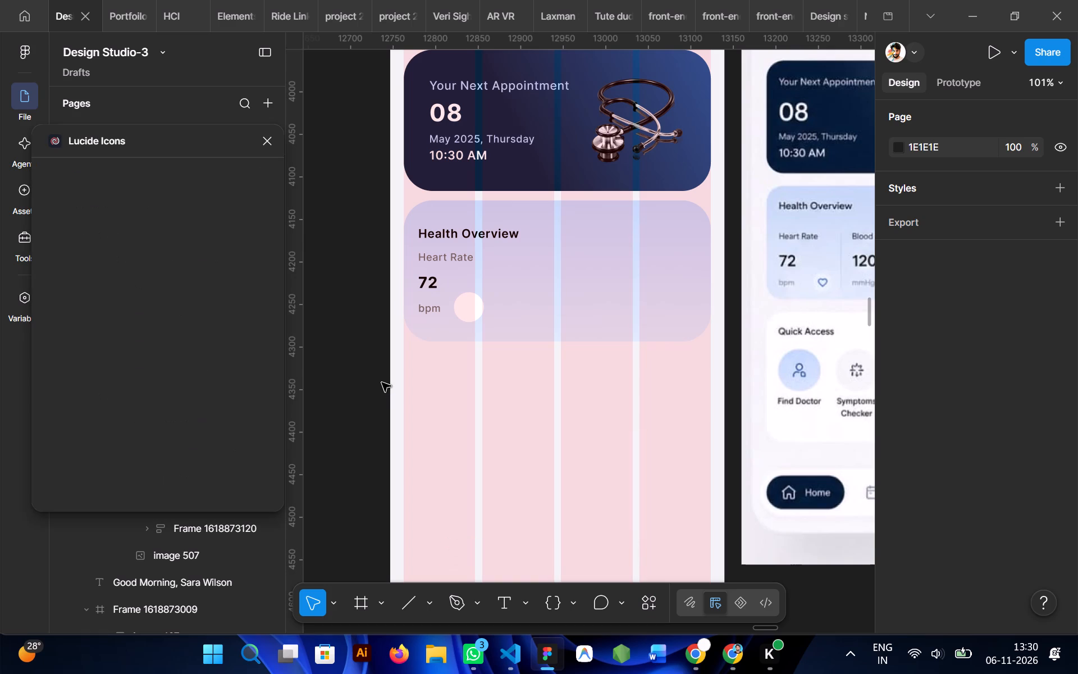
left_click(88, 208)
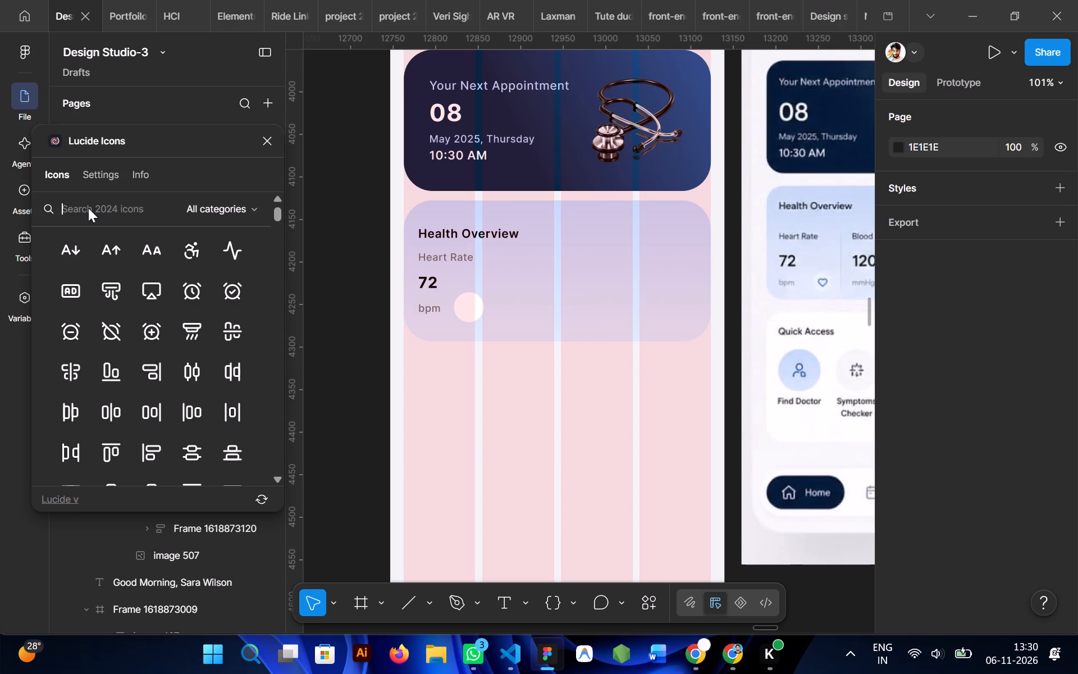
type("love")
left_click(53, 297)
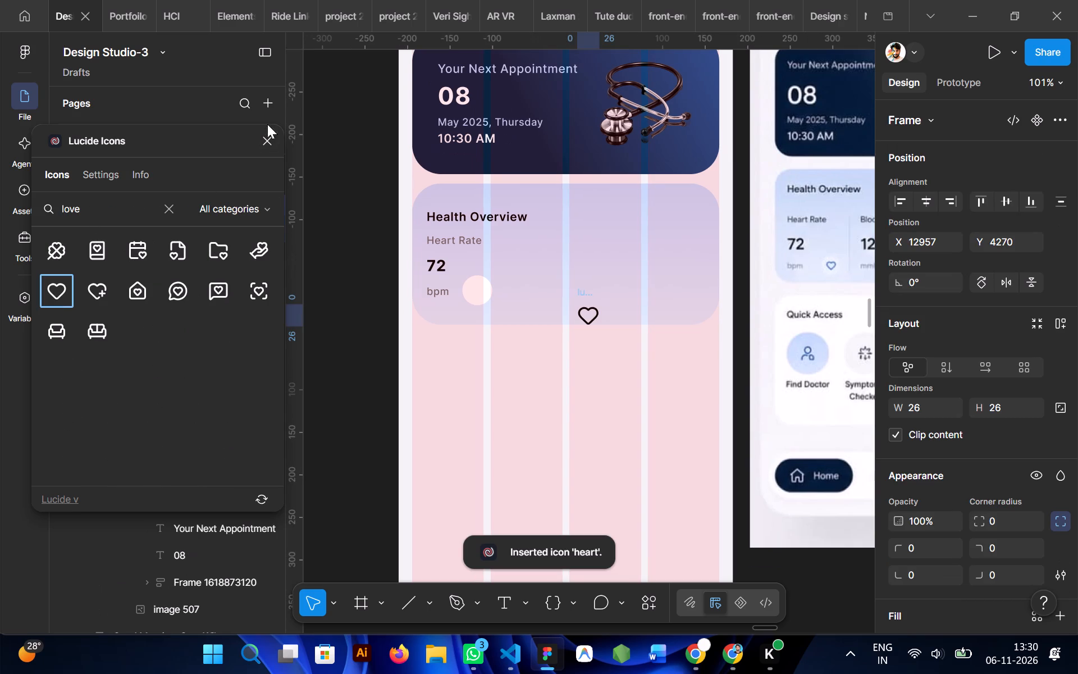
left_click(270, 138)
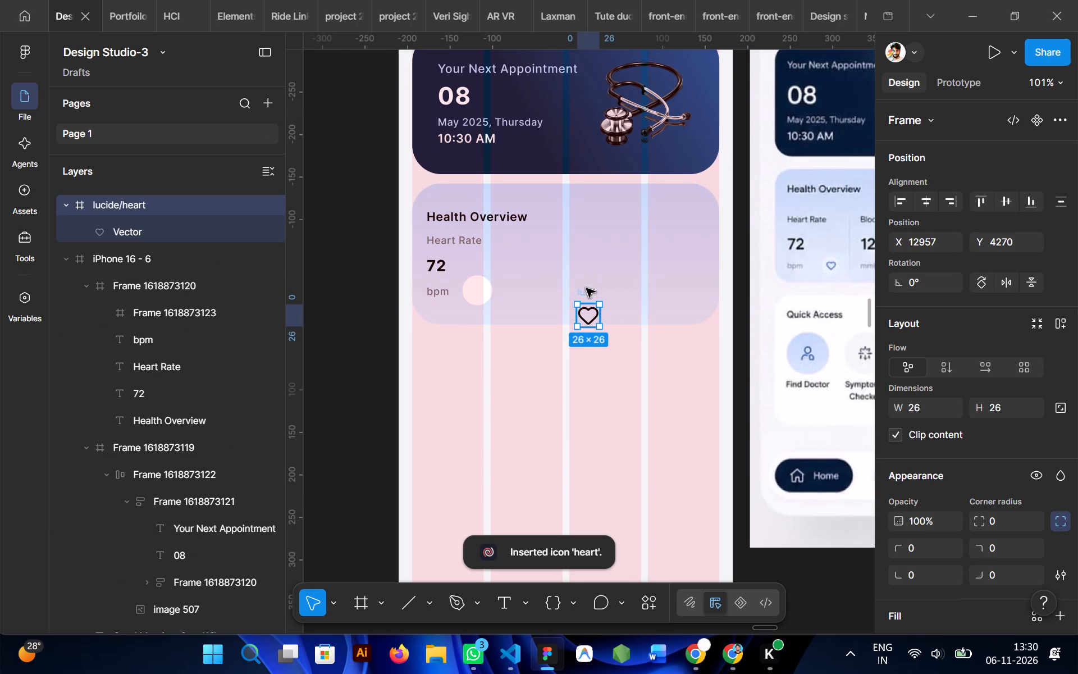
left_click_drag(586, 288, 358, 330)
left_click_drag(358, 330, 491, 269)
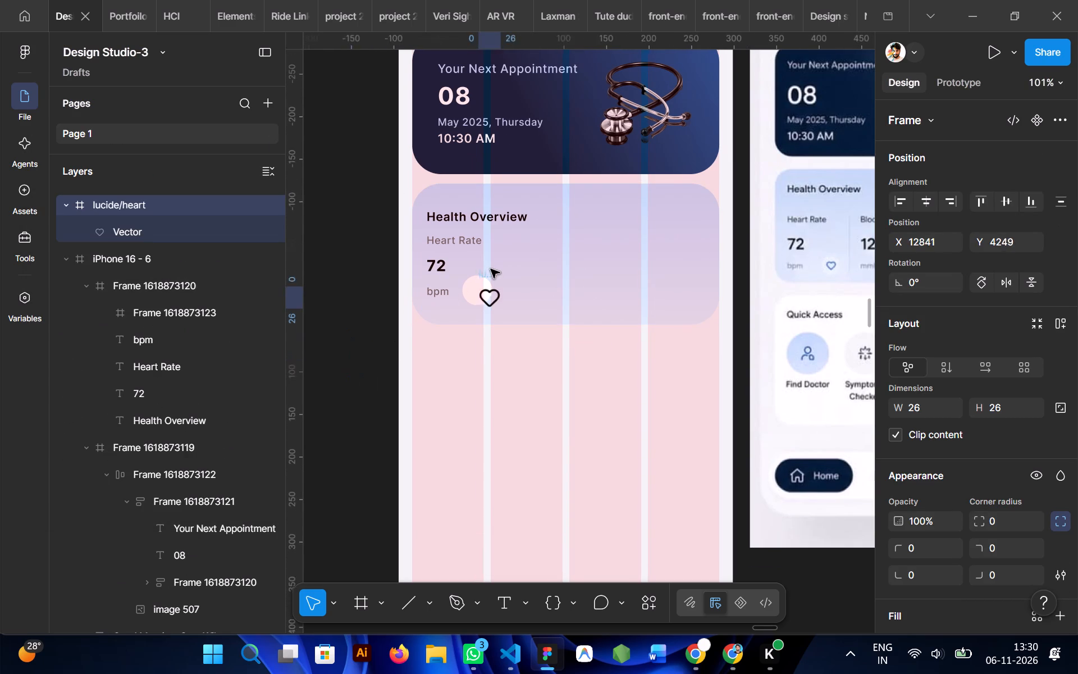
left_click_drag(491, 269, 514, 260)
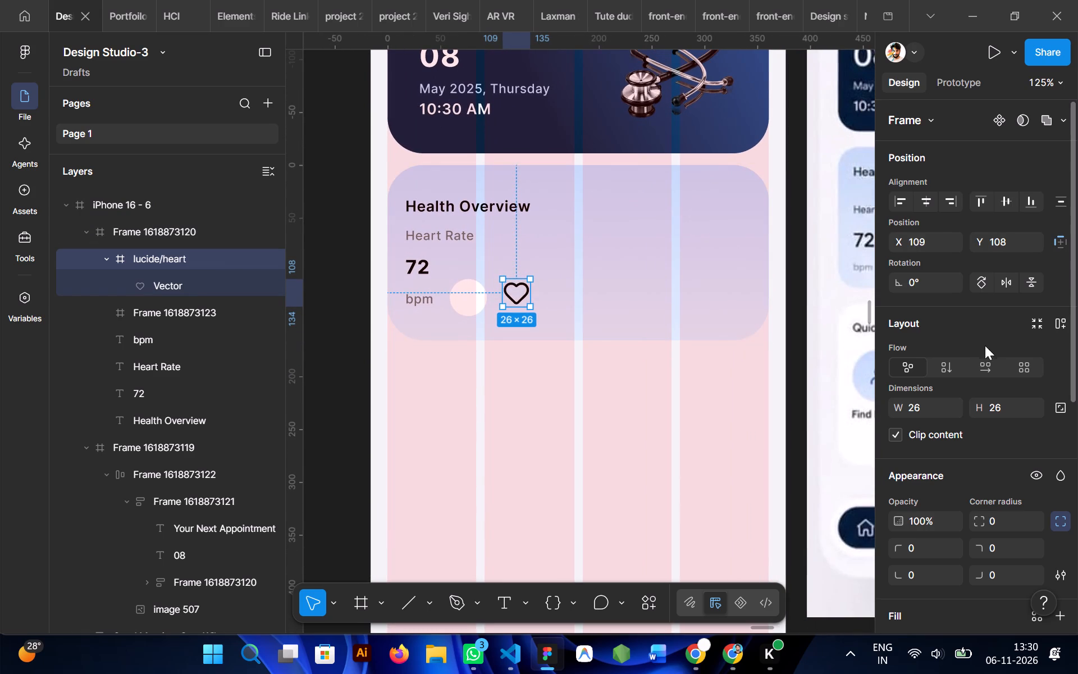
Lock the heart icon's aspect ratio and scale it to 13 × 13.
scroll(939, 360, "down", 1)
left_click(1064, 284)
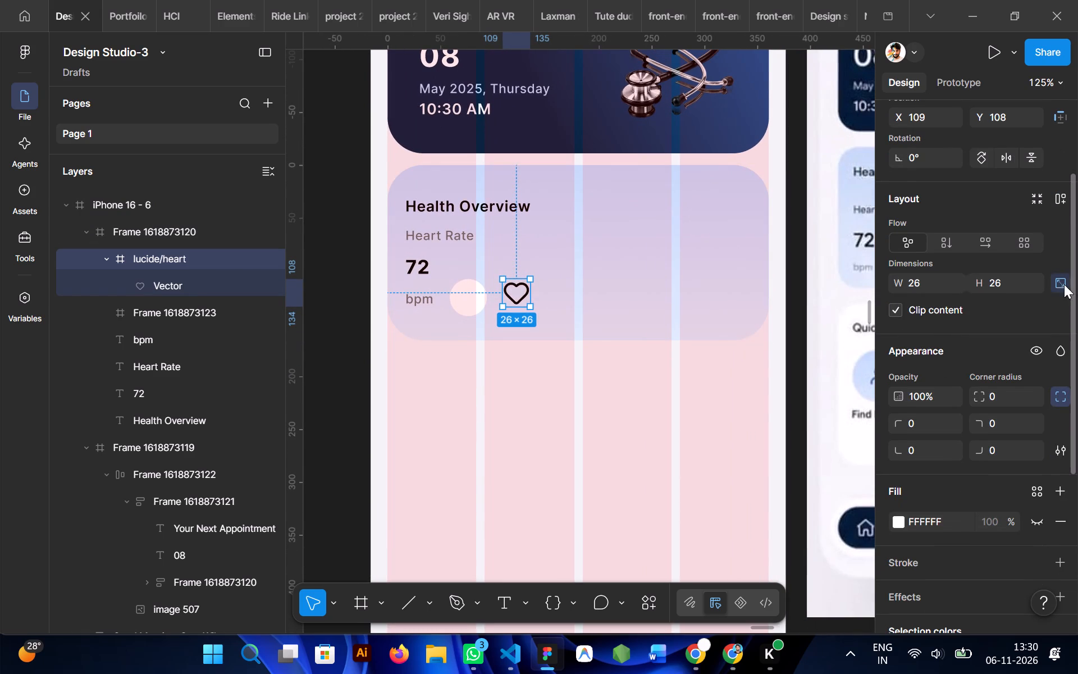
left_click_drag(902, 285, 890, 287)
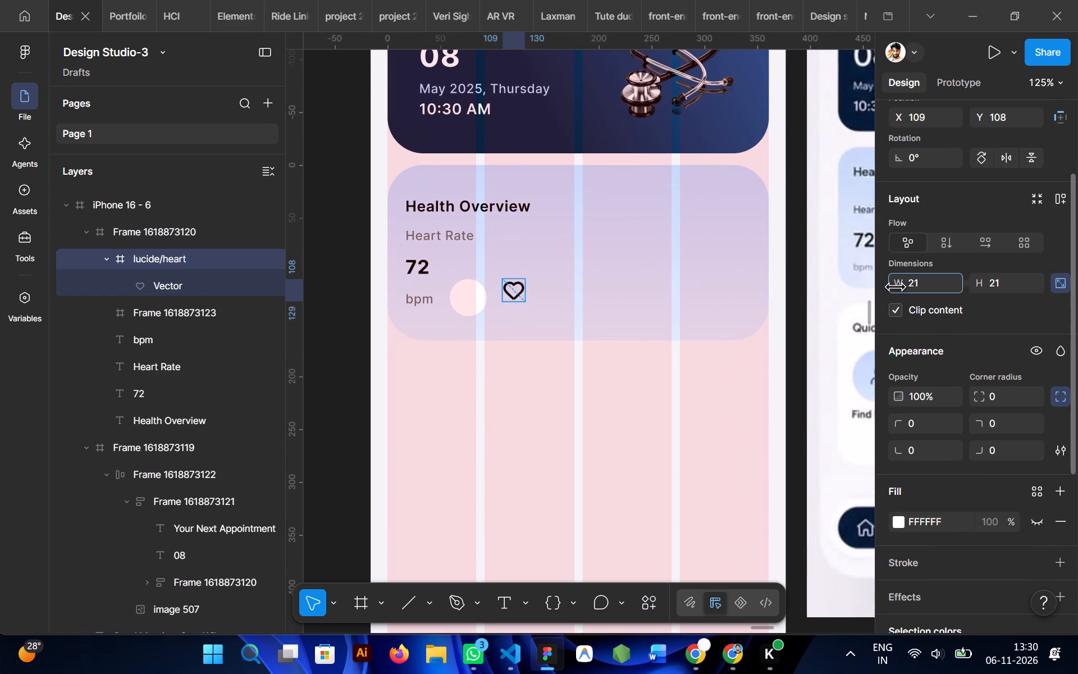
left_click_drag(890, 287, 879, 287)
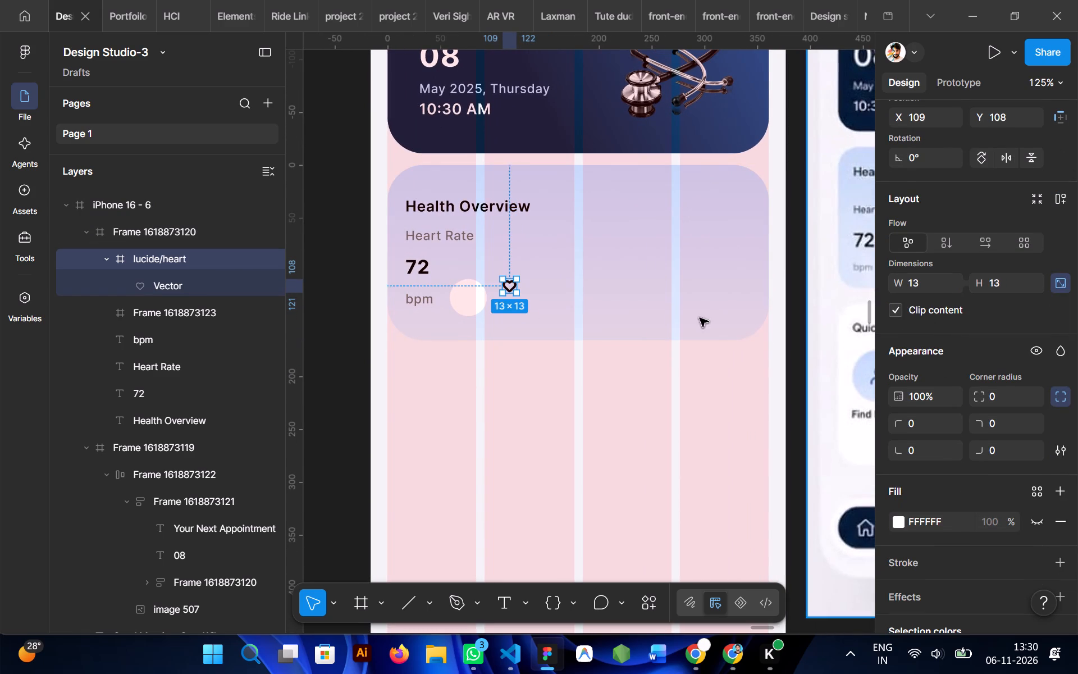
Set the heart vector's stroke weight to 1.
left_click(497, 284, "ctrl")
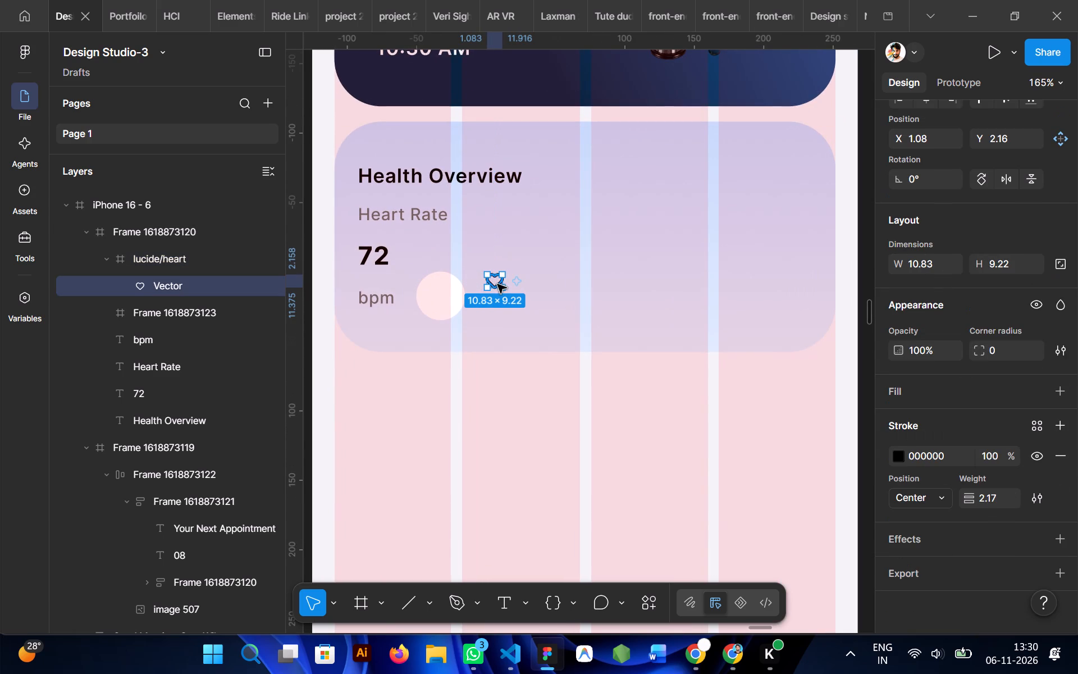
scroll(982, 449, "down", 1)
left_click(992, 498)
key("1")
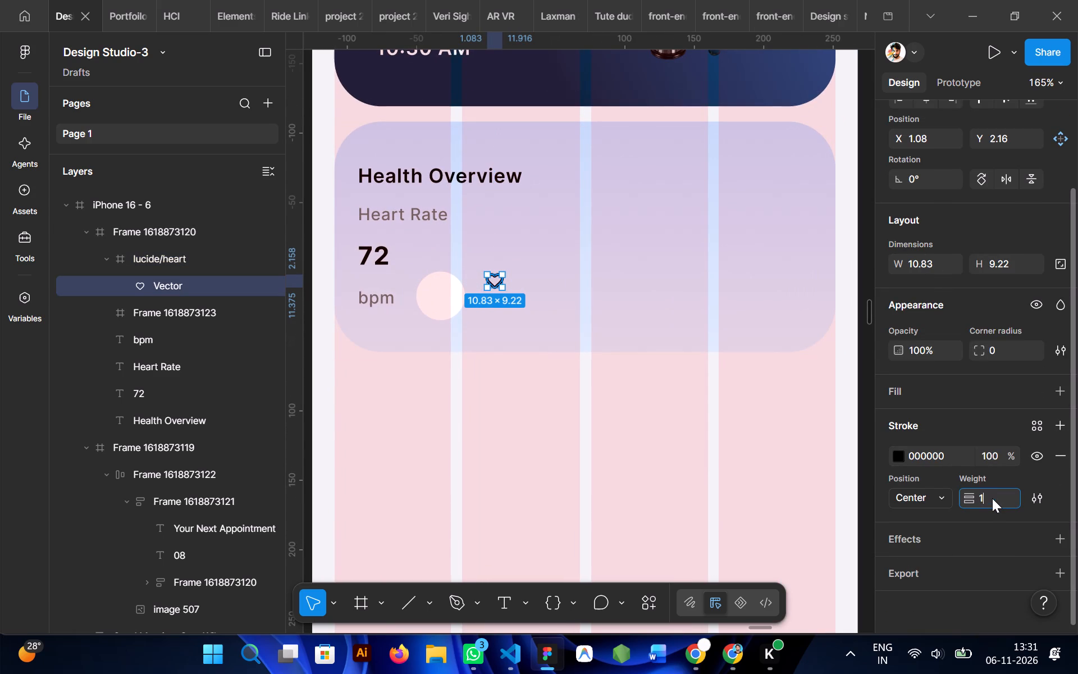
left_click(546, 462)
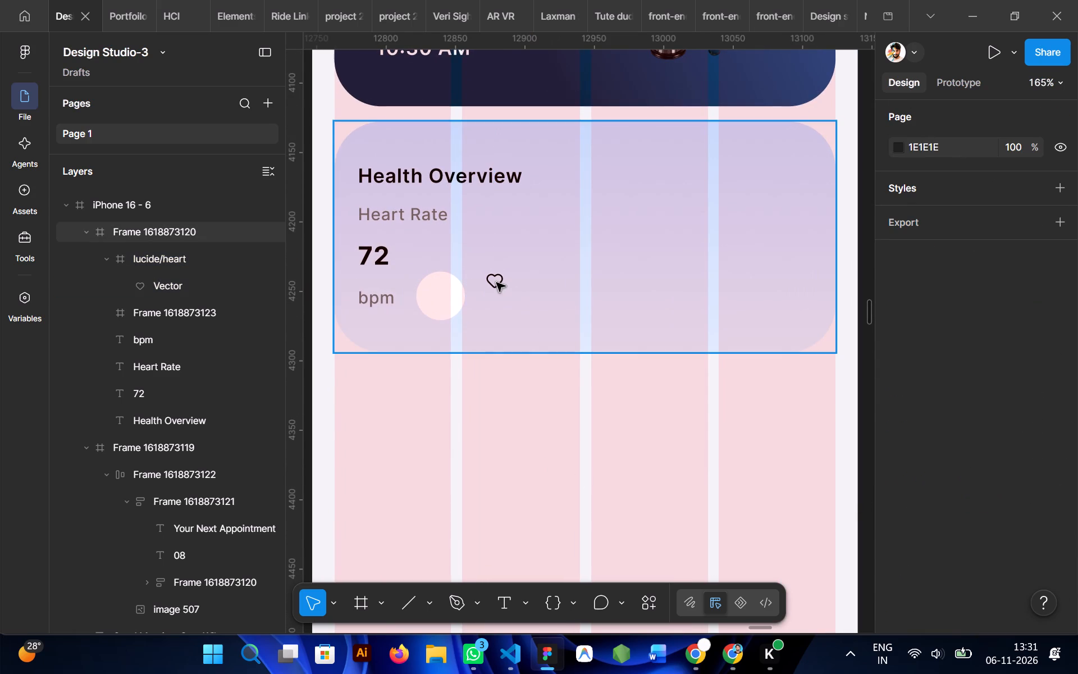
Move the heart icon into the white circle frame at X 11, Y 11.
double_click(496, 283)
left_click_drag(496, 281, 444, 298)
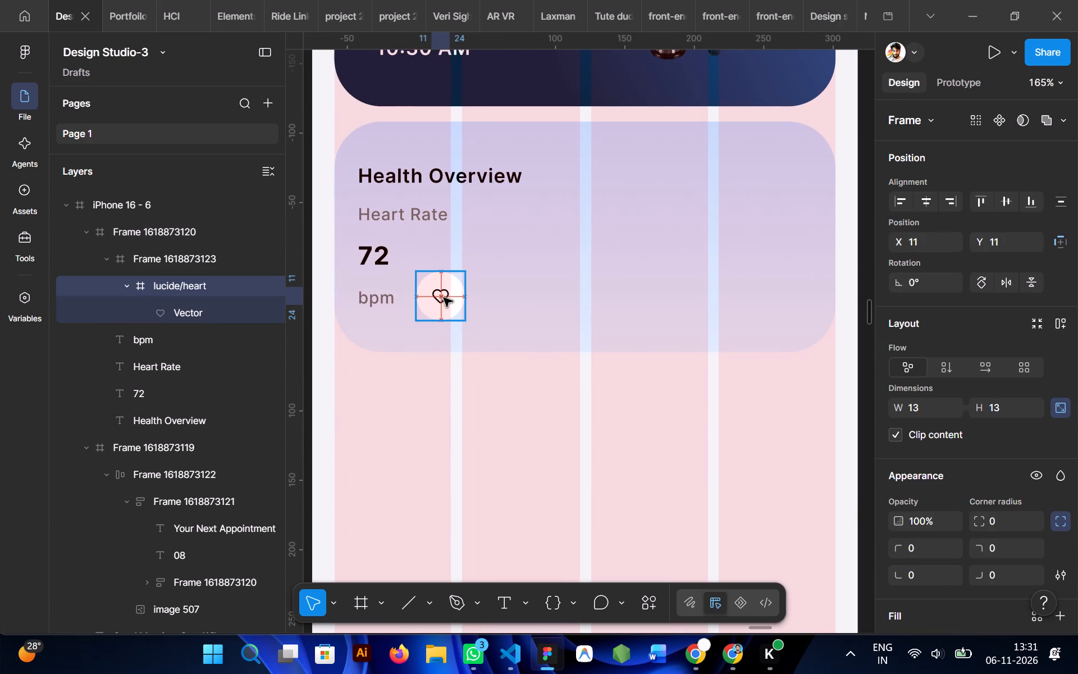
left_click_drag(444, 298, 442, 298)
left_click(487, 408)
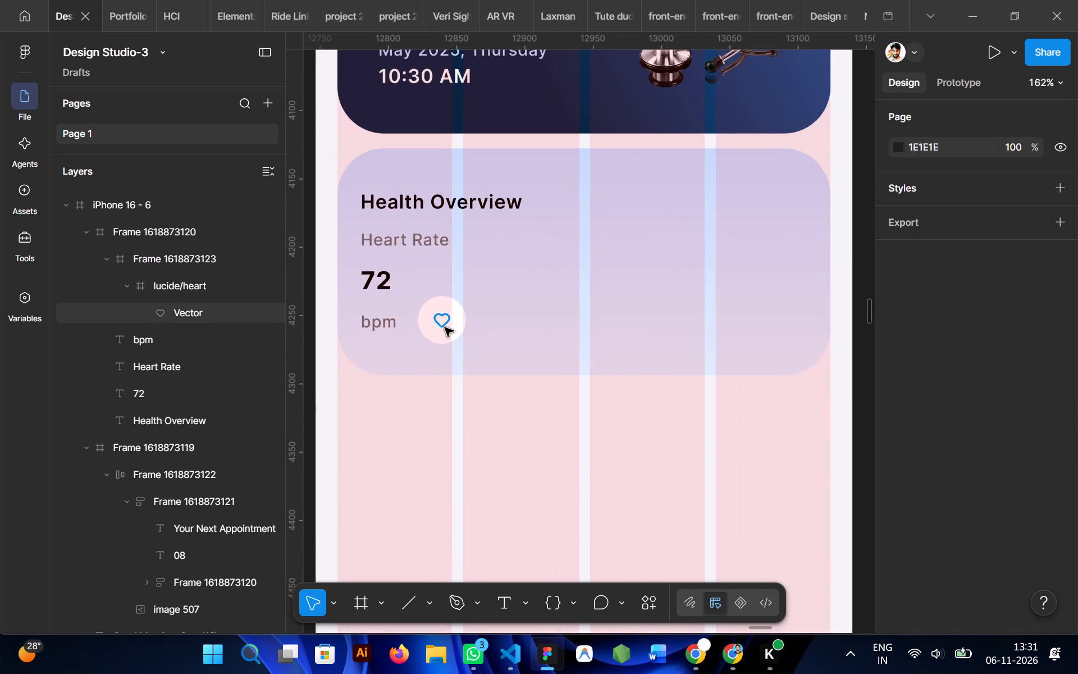
Enlarge the heart icon inside the circle to 16 × 16.
left_click(445, 327, "ctrl")
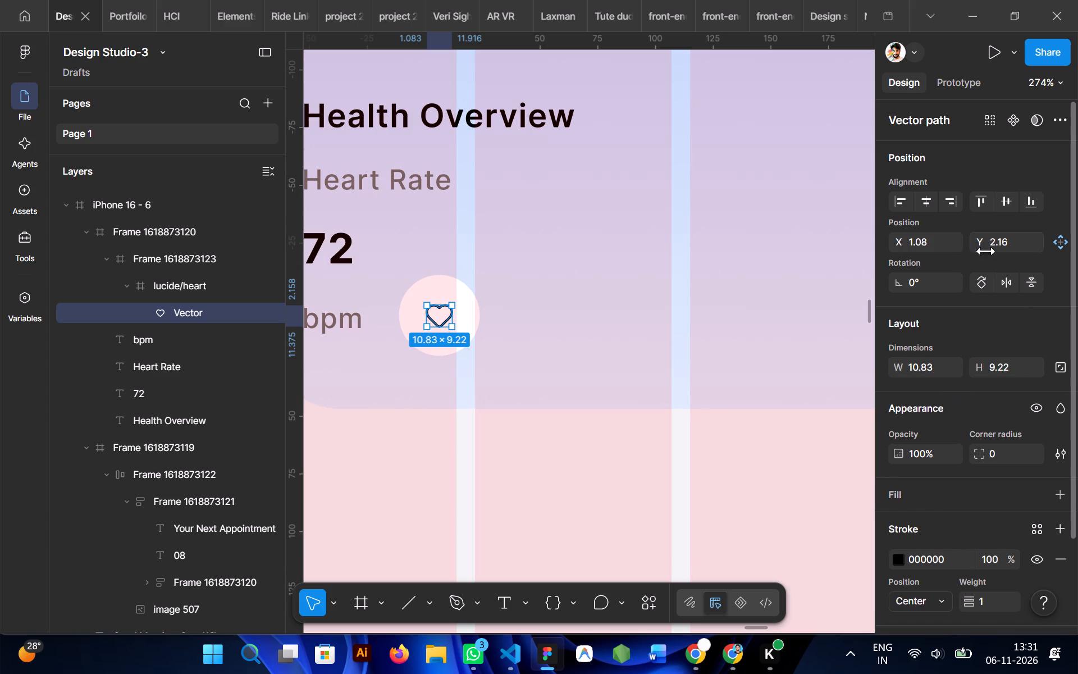
left_click(512, 540)
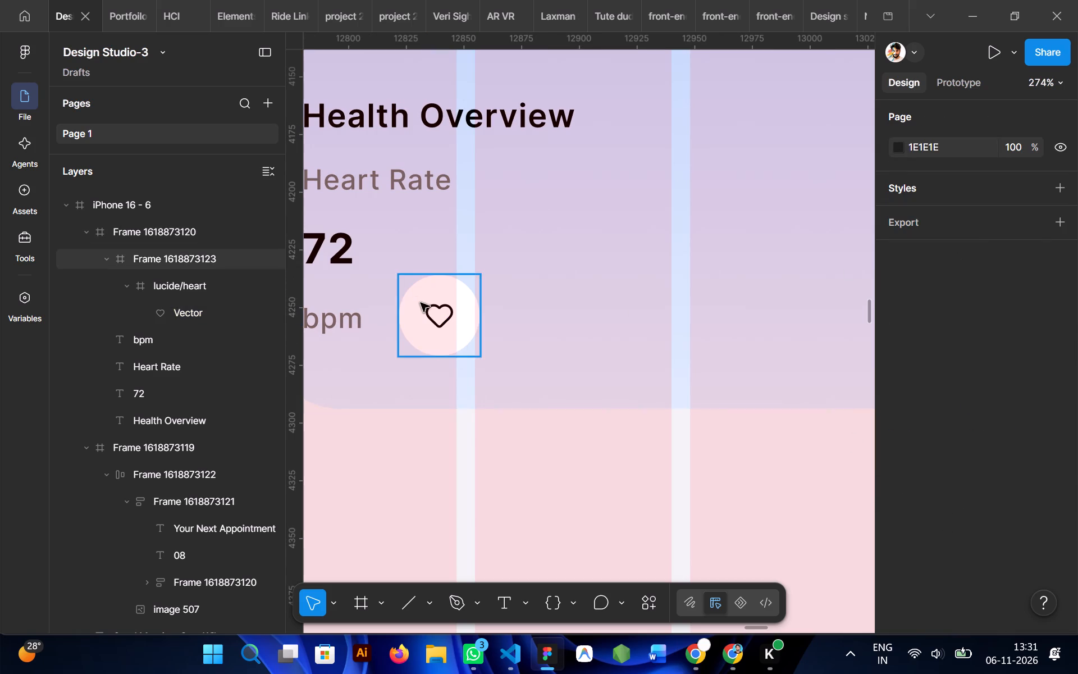
double_click(434, 317)
double_click(434, 317)
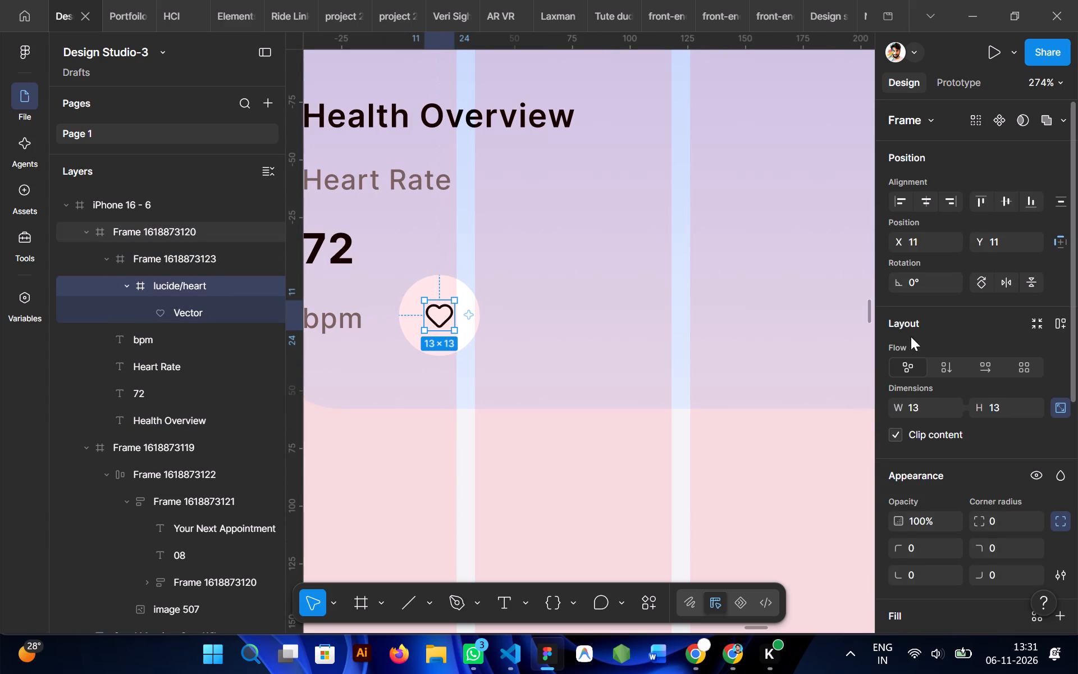
left_click(900, 409)
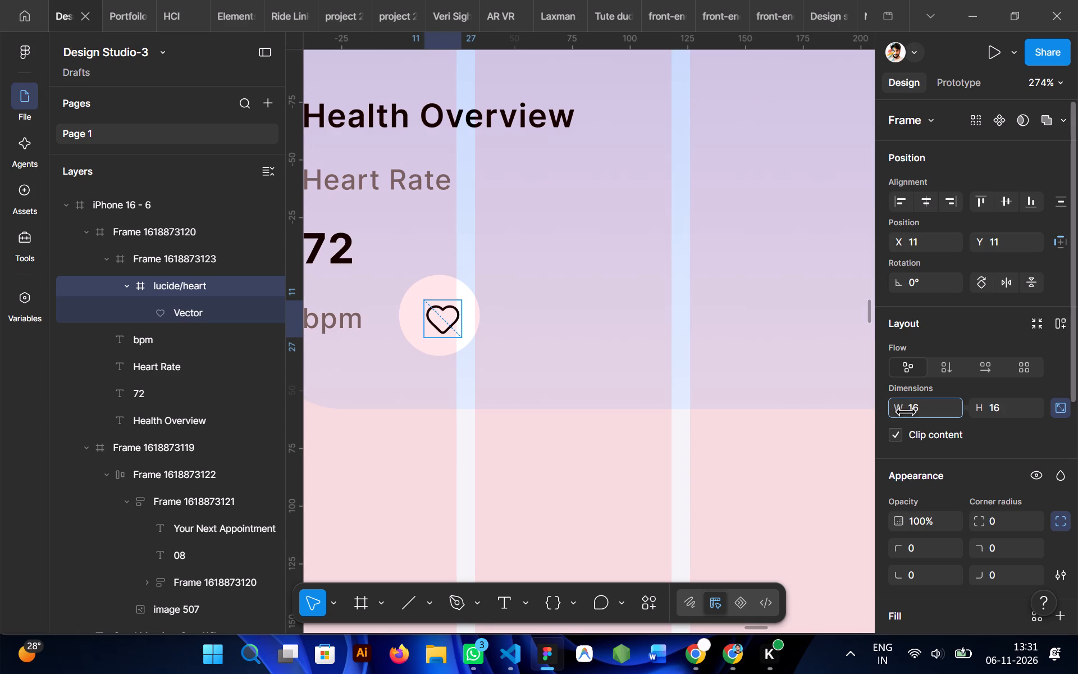
Centre the heart icon horizontally and vertically within the white circle.
scroll(922, 233, "up", 2)
left_click(925, 211)
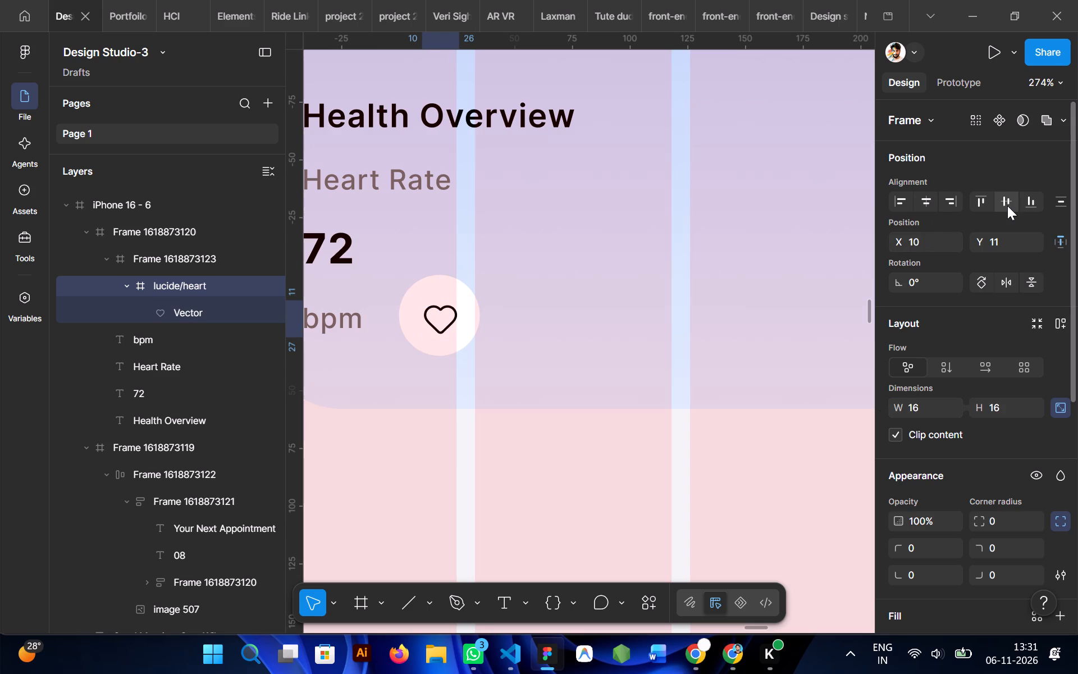
left_click(1010, 206)
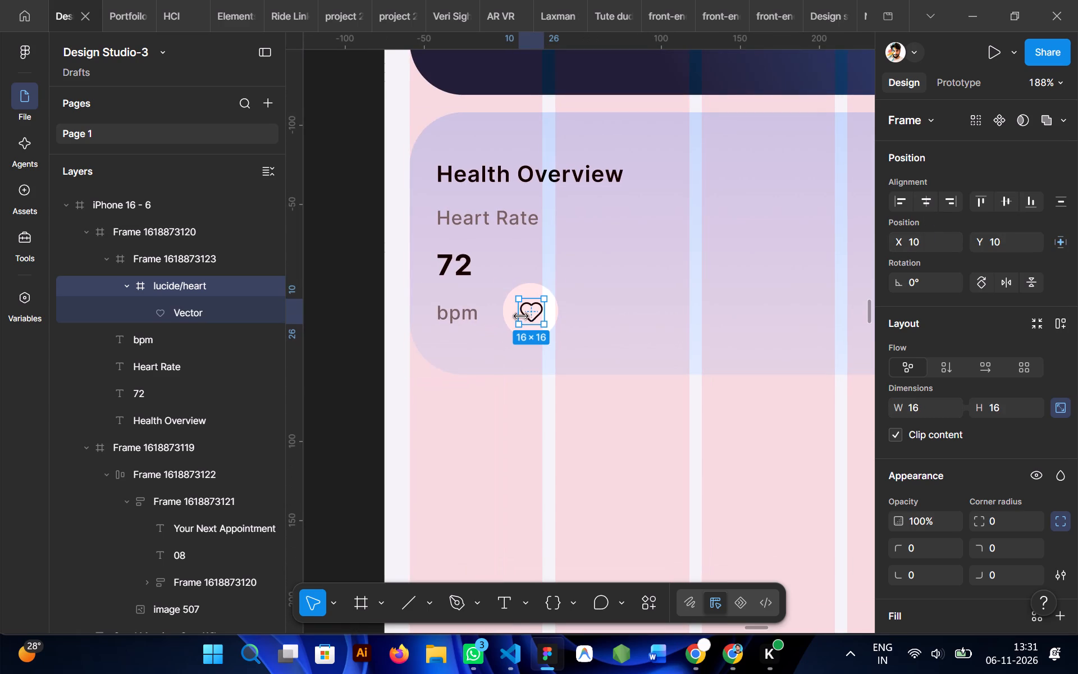
Sample the dark blue 15447B from the reference design as the heart vector's stroke colour.
left_click(528, 316, "ctrl")
key("i")
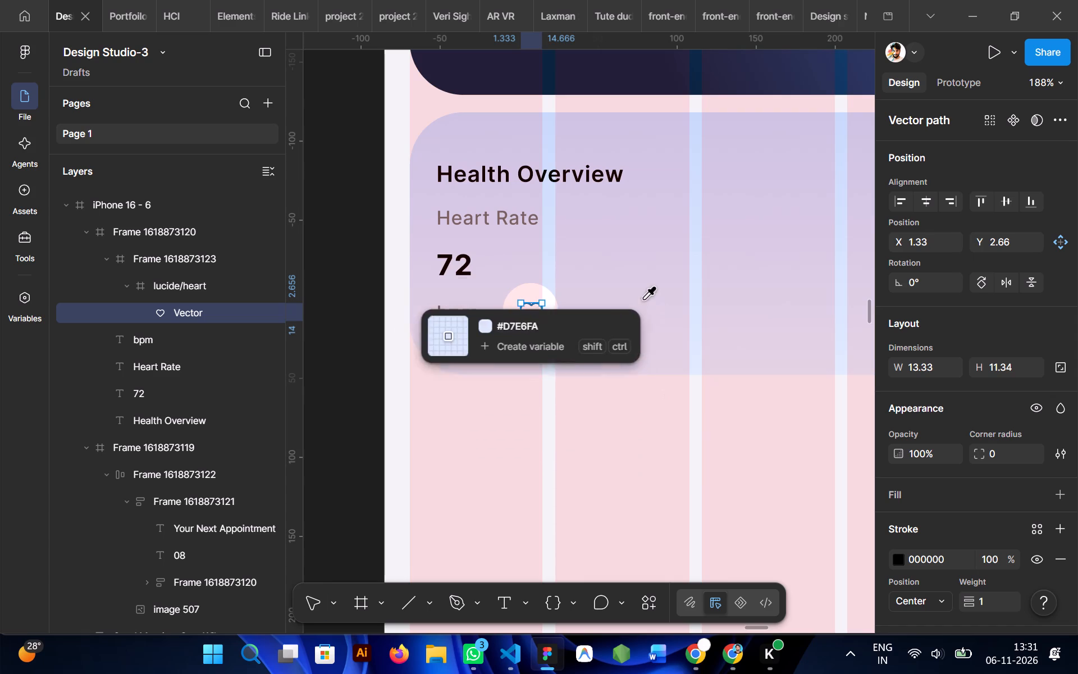
scroll(622, 256, "left", 1)
left_click(799, 148)
scroll(629, 320, "right", 1)
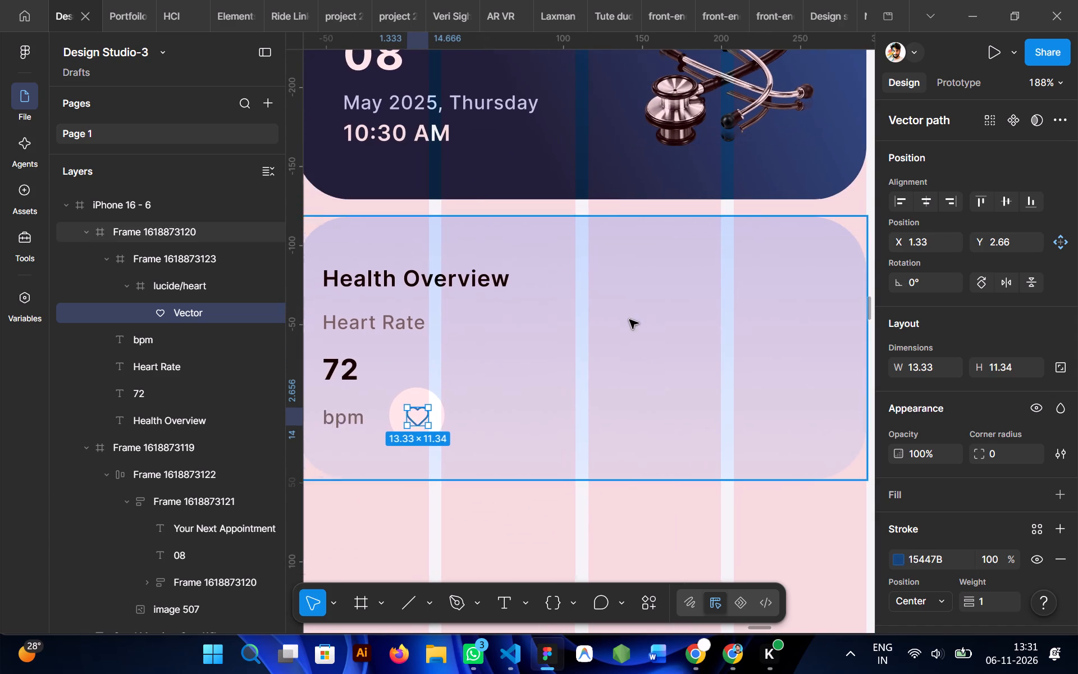
scroll(629, 320, "right", 1)
left_click(565, 512)
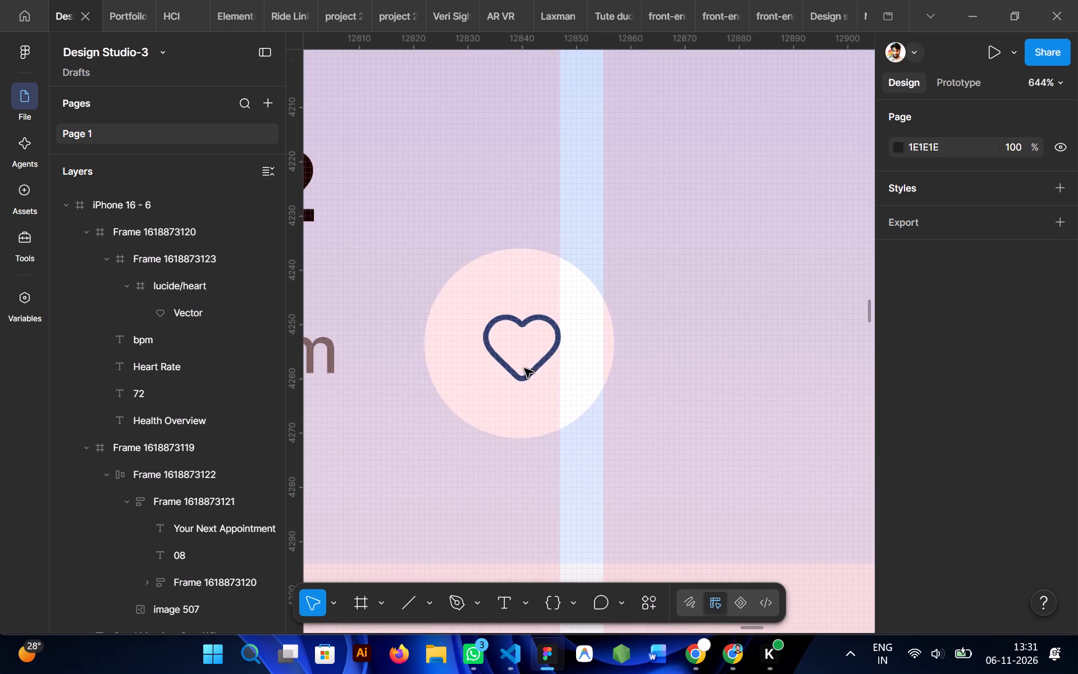
Add a fill to the heart vector in the white circle, sampling the pale blue D8E6FB from the canvas.
left_click(507, 366, "ctrl")
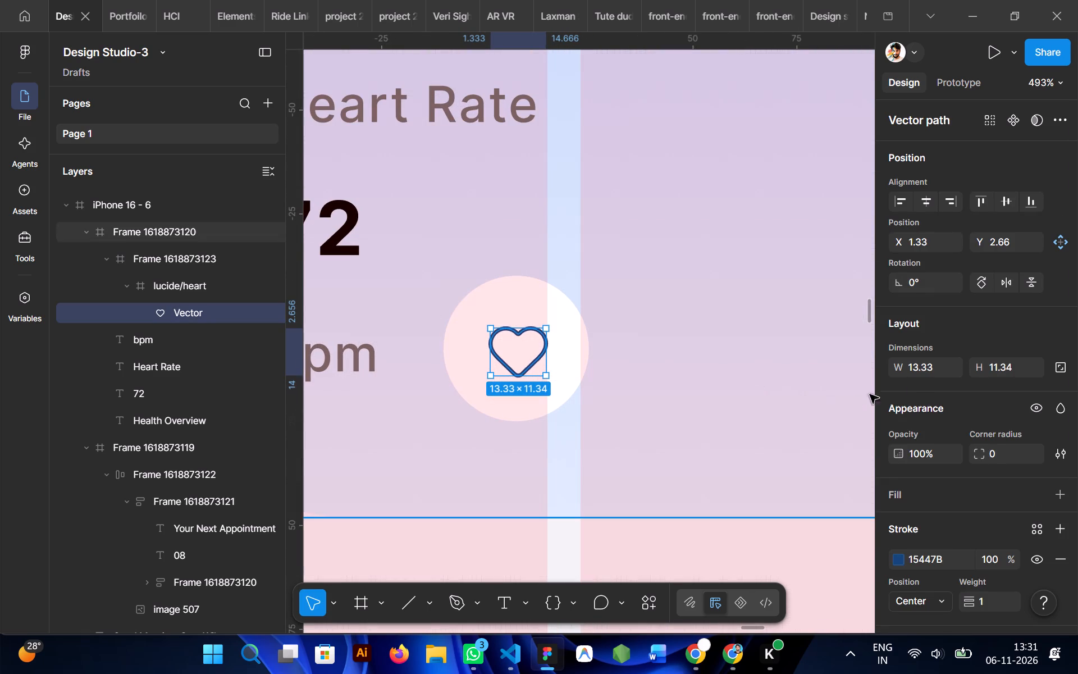
scroll(916, 385, "down", 3)
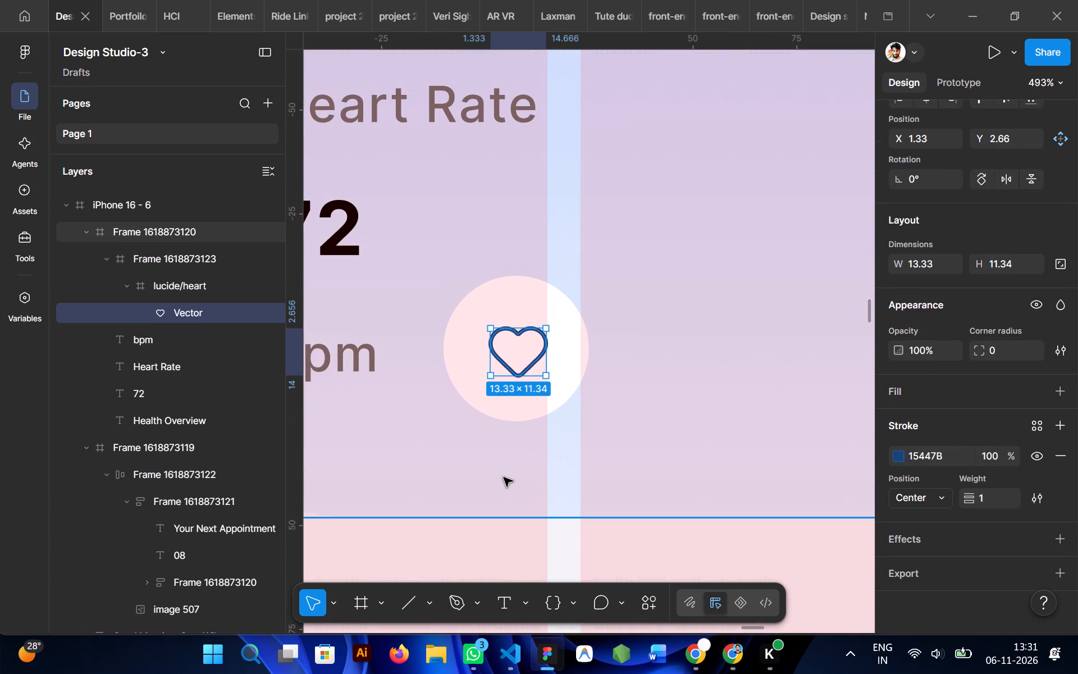
left_click(504, 477)
triple_click(546, 323)
double_click(536, 335)
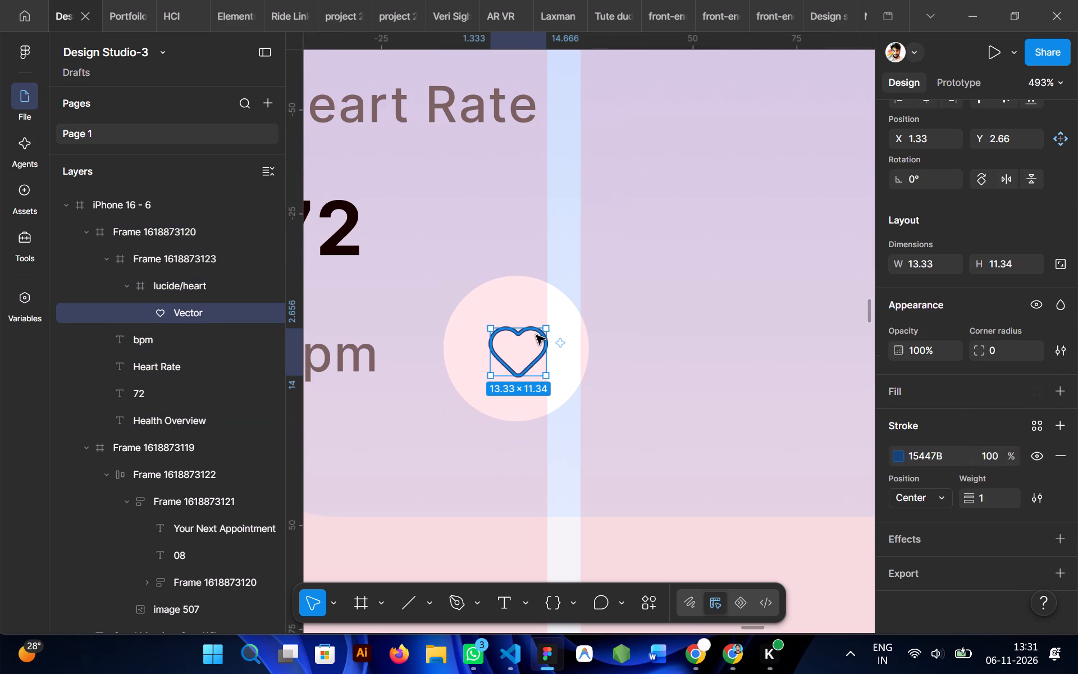
left_click(1057, 394)
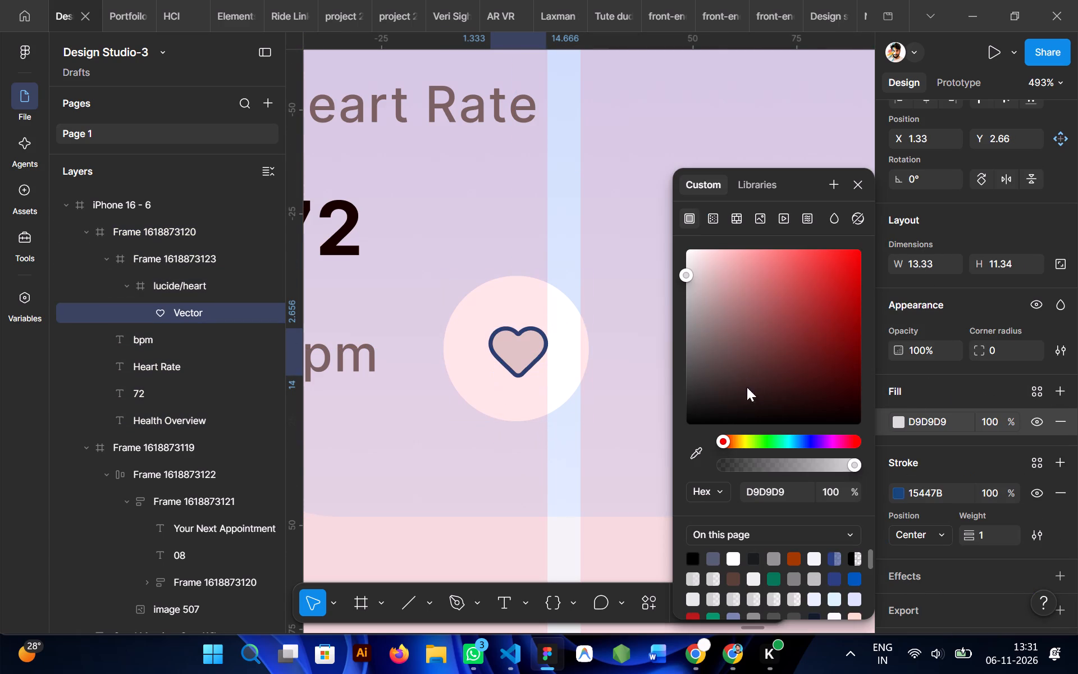
left_click(692, 452)
left_click(631, 331)
left_click(534, 559)
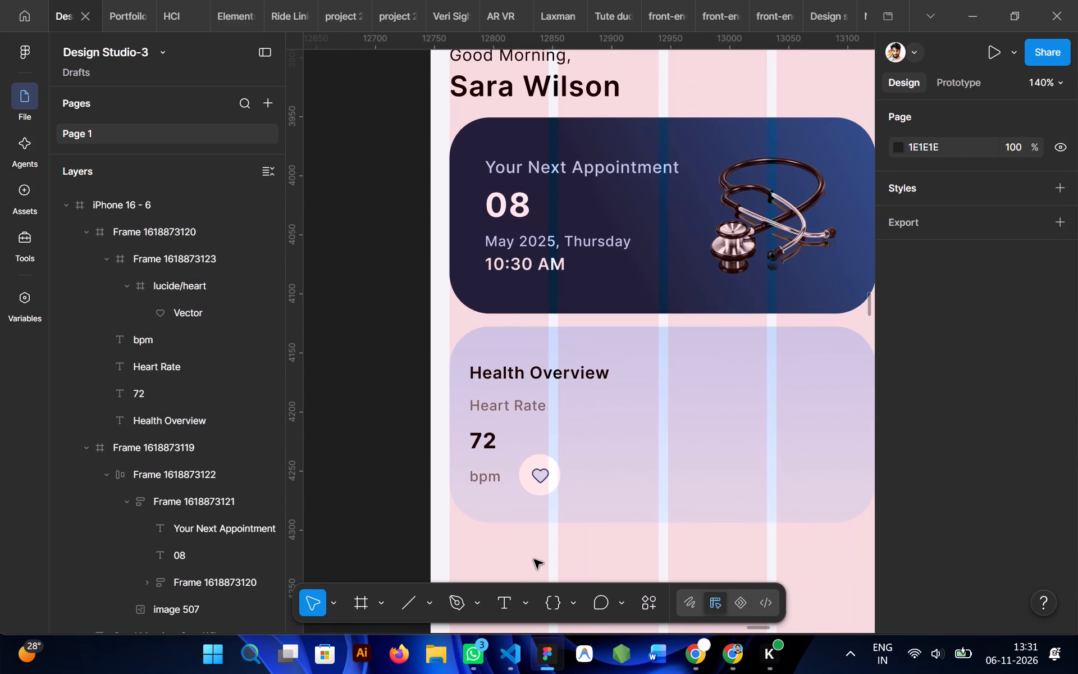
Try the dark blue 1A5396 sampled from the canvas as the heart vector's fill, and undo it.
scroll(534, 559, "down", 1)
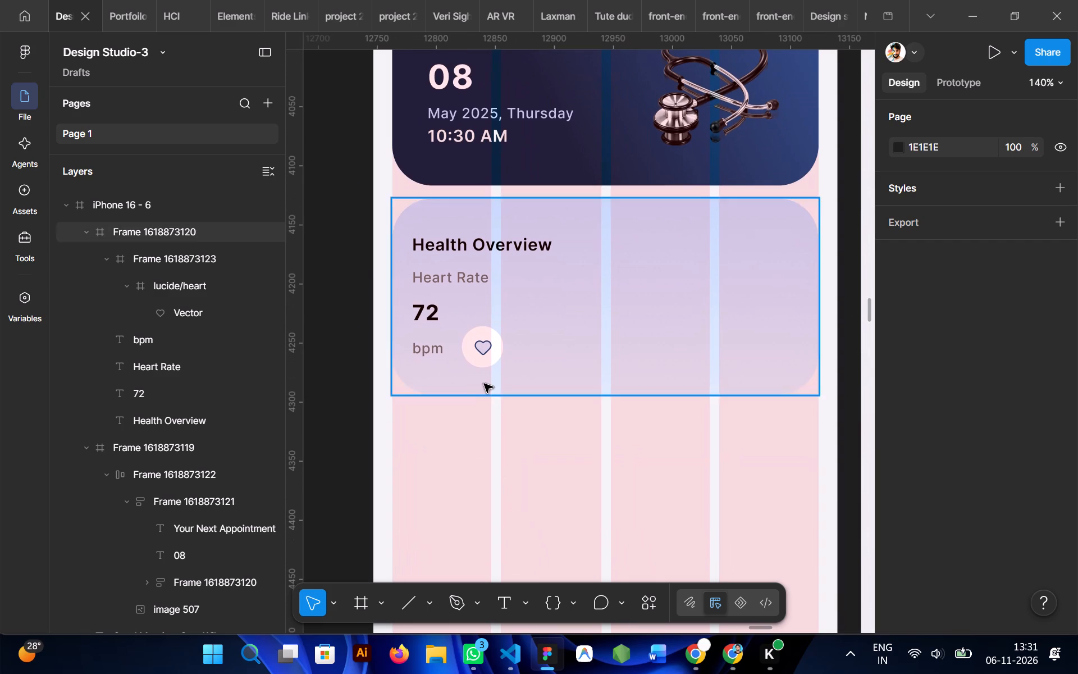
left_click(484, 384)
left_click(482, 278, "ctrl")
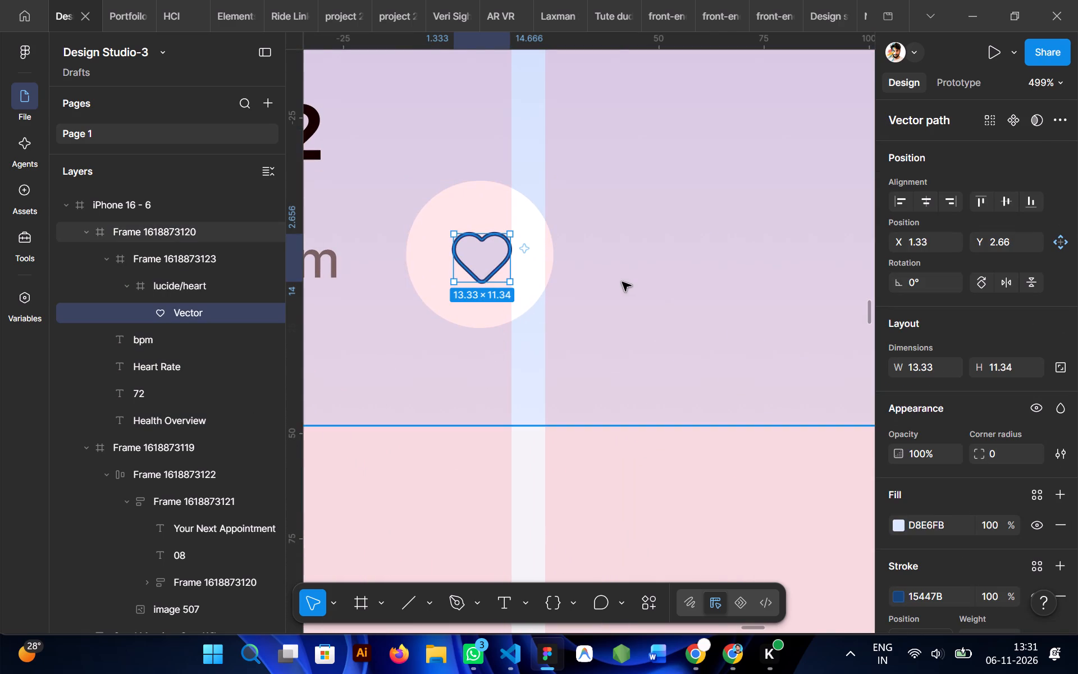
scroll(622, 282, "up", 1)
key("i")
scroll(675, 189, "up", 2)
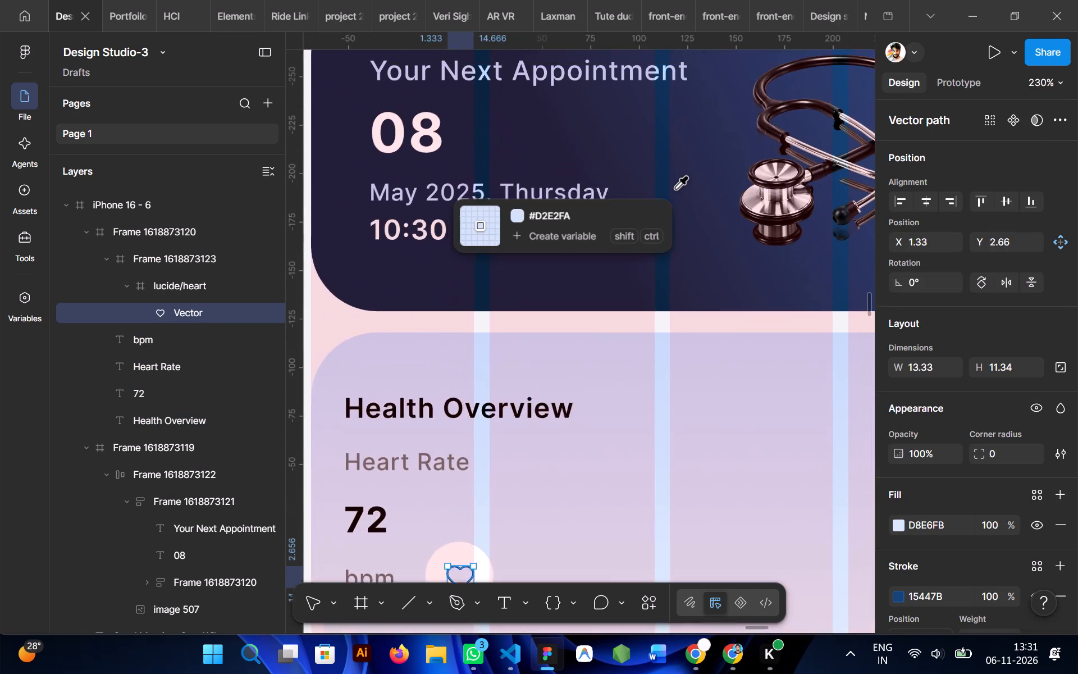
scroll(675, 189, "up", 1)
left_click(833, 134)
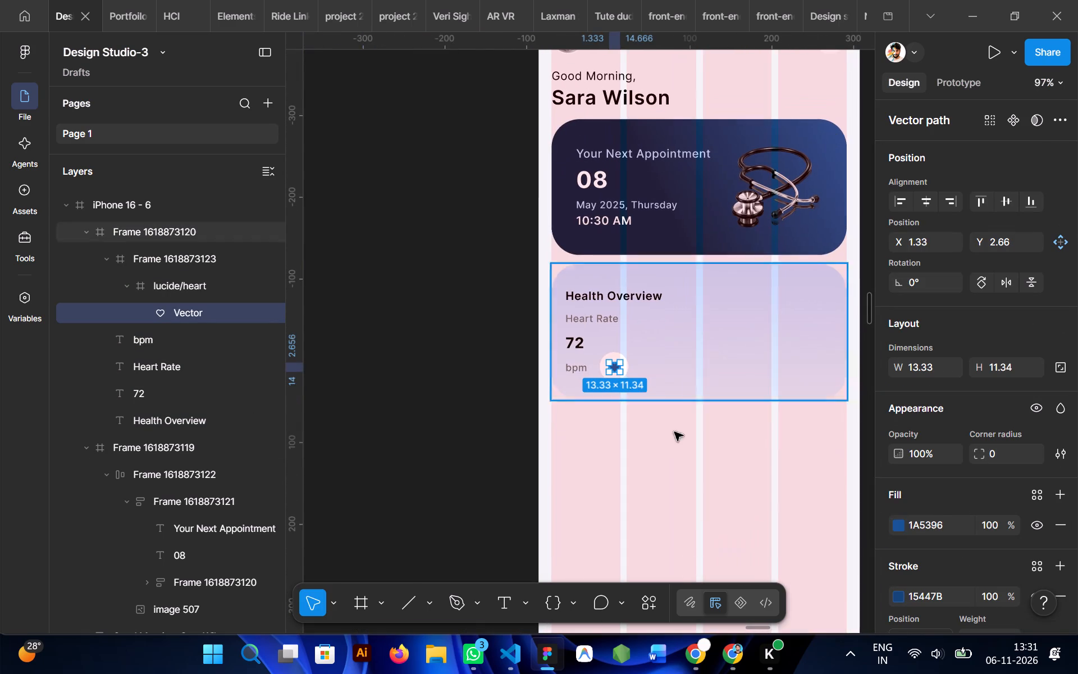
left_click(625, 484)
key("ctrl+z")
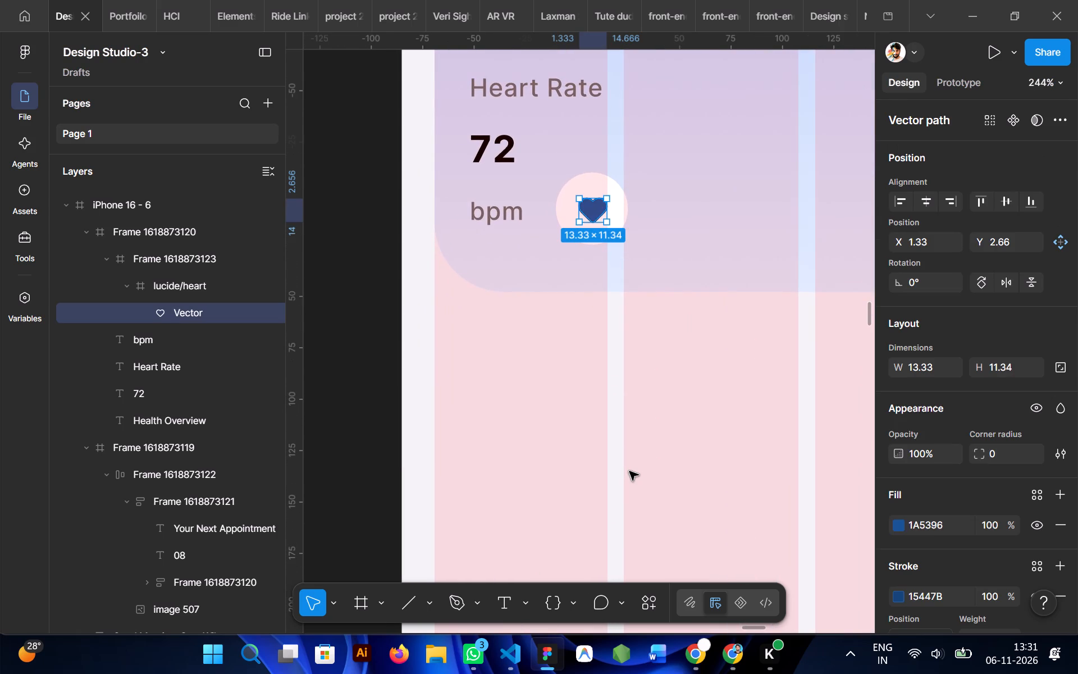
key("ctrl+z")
Change the heart vector's stroke colour to the blue 1A5497 sampled from the appointment card.
scroll(967, 540, "down", 1)
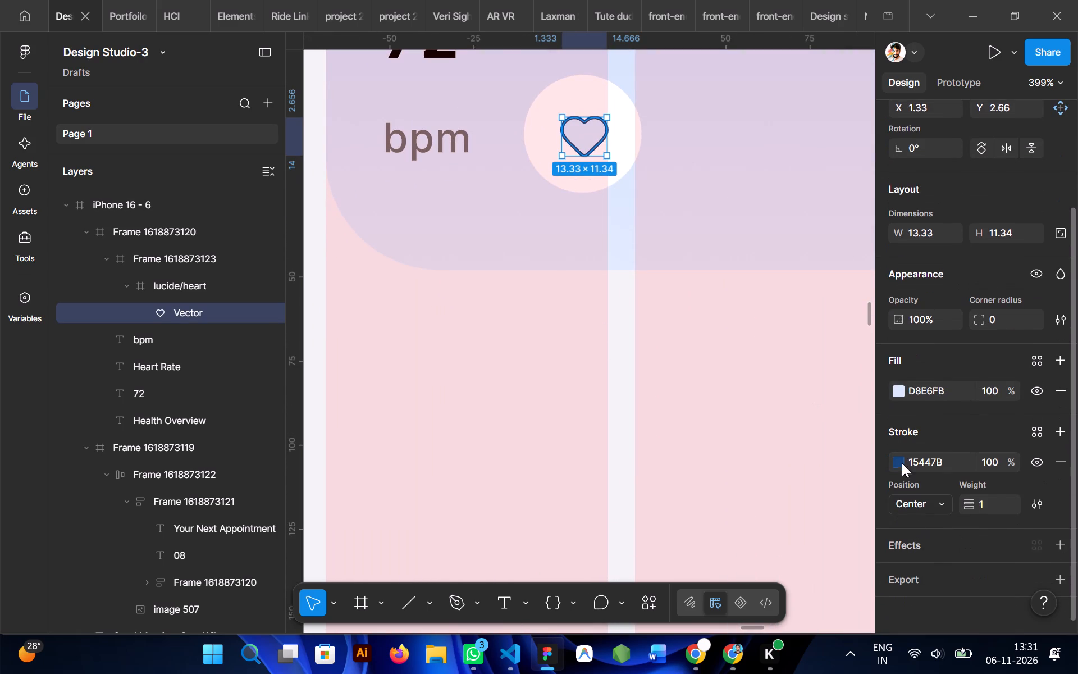
left_click(902, 459)
left_click(701, 458)
scroll(593, 231, "up", 3)
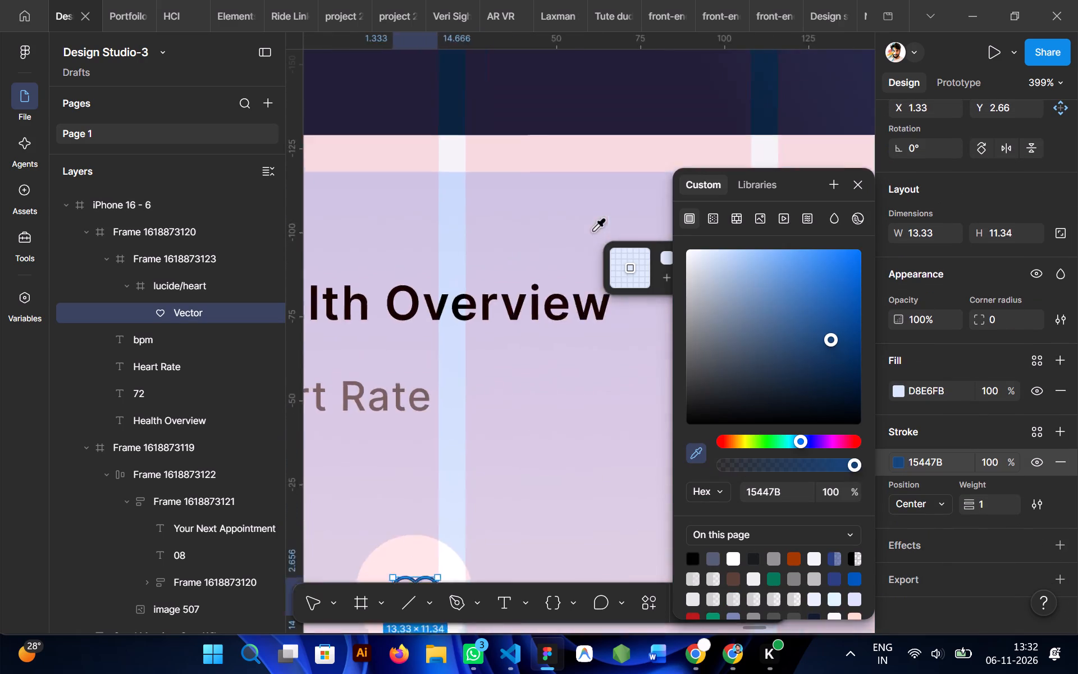
scroll(593, 231, "up", 1)
scroll(593, 231, "left", 1)
left_click(633, 231)
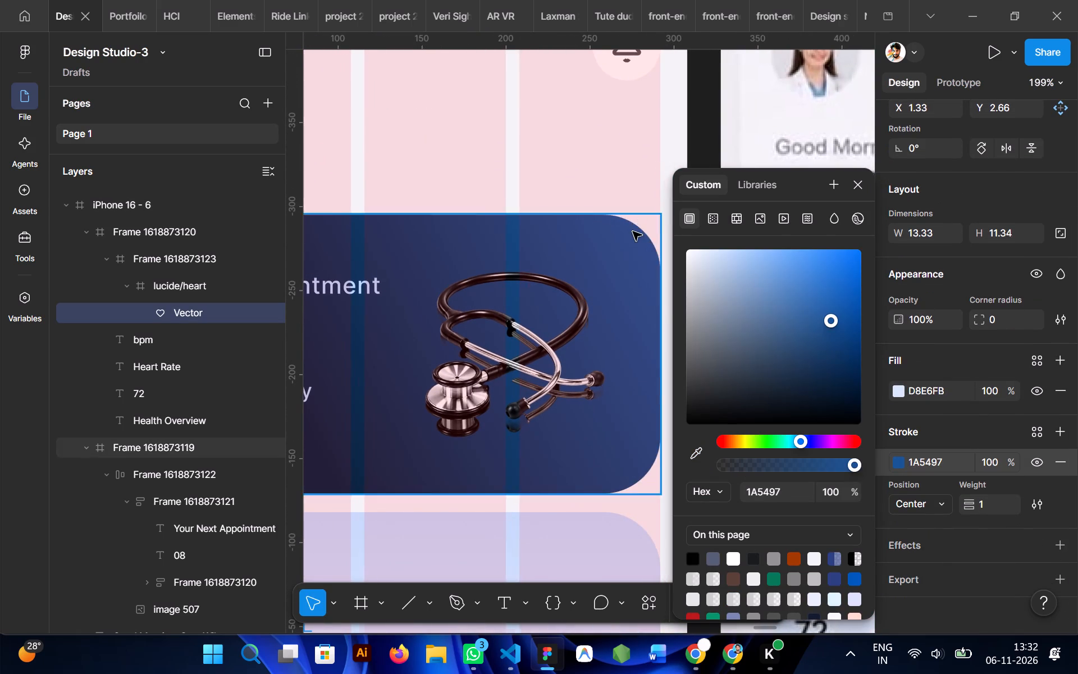
scroll(633, 231, "down", 1)
left_click(592, 413)
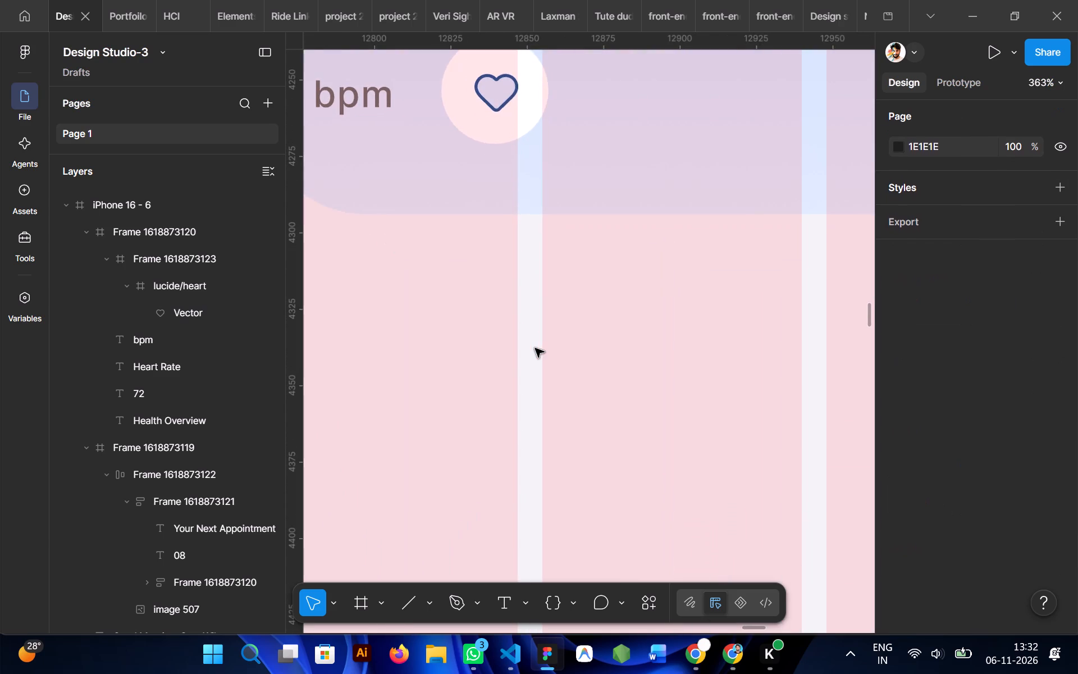
Move the white circle frame holding the heart icon to Y 109 in the Health Overview card.
scroll(535, 348, "up", 1)
scroll(535, 348, "left", 1)
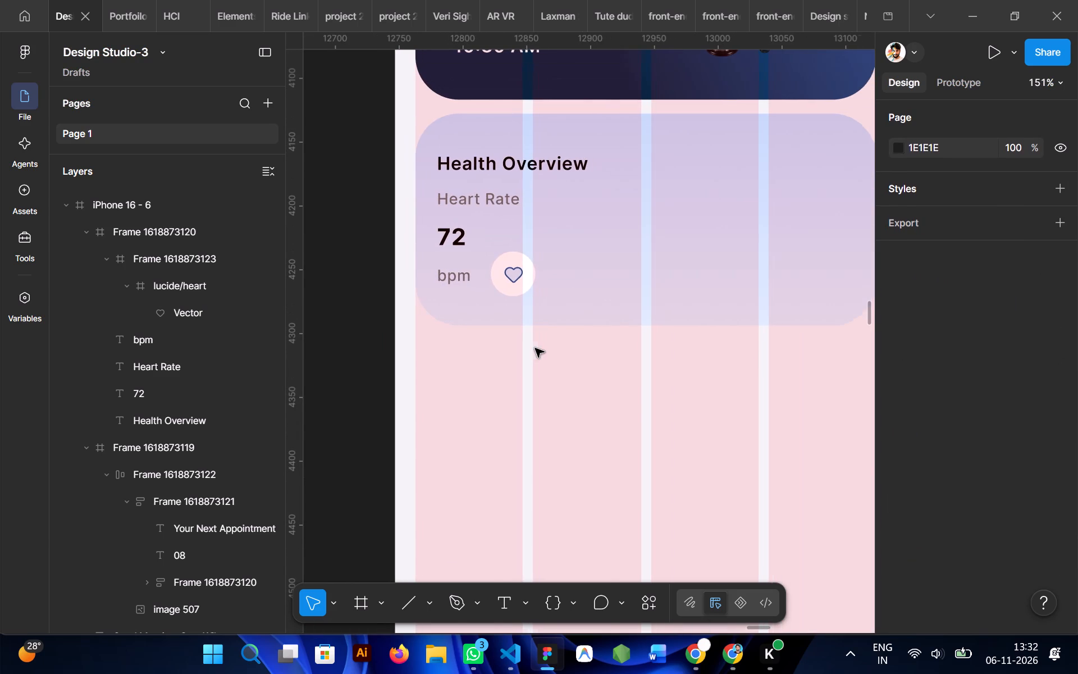
scroll(535, 348, "left", 1)
double_click(408, 224)
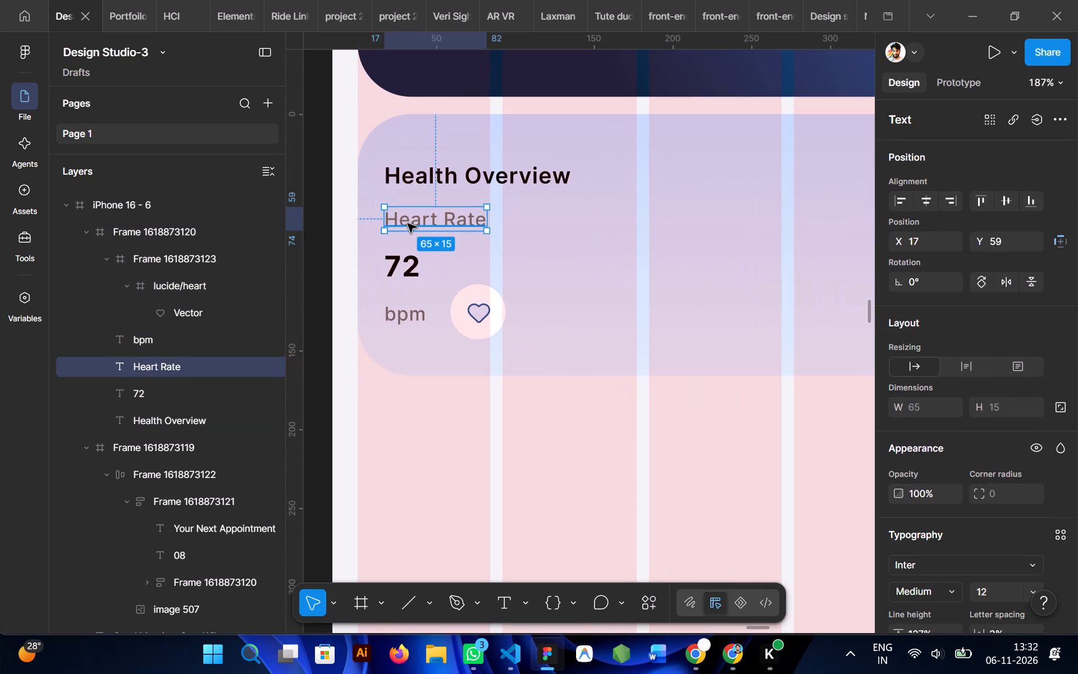
left_click(409, 309)
left_click(491, 308, "ctrl")
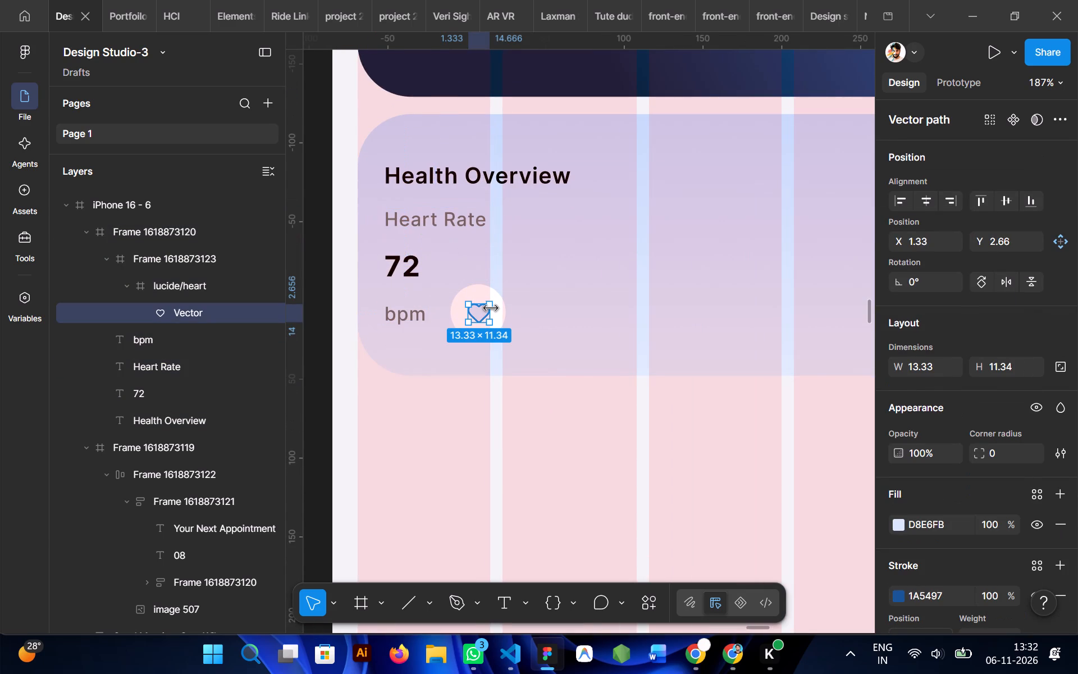
left_click(473, 295)
left_click(486, 294)
left_click(480, 286)
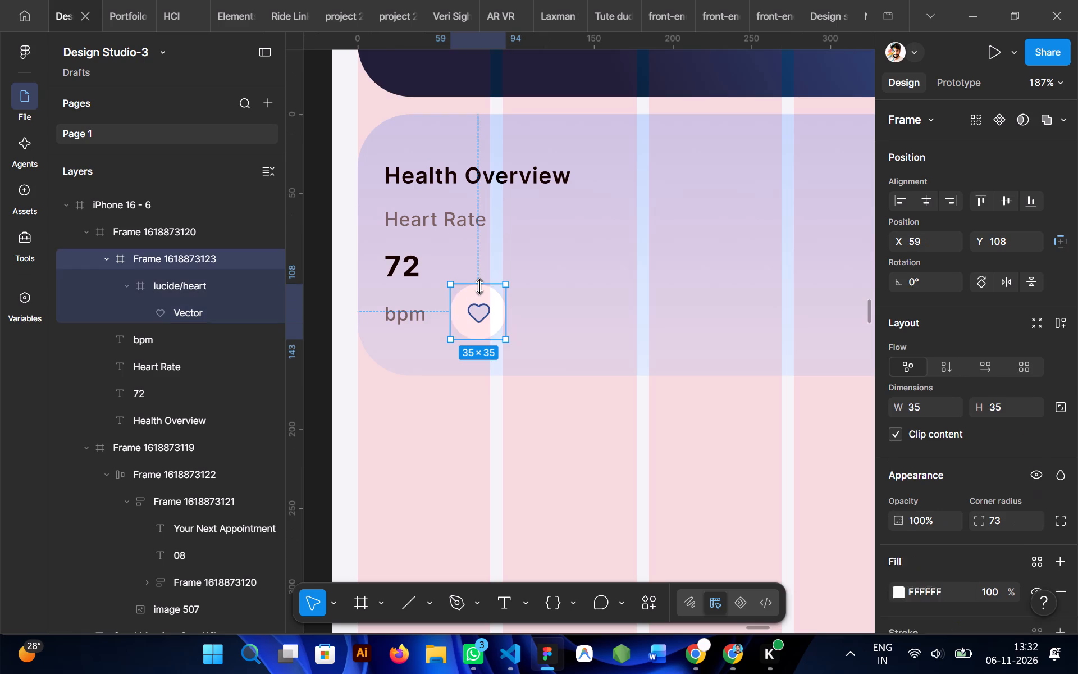
left_click(487, 296)
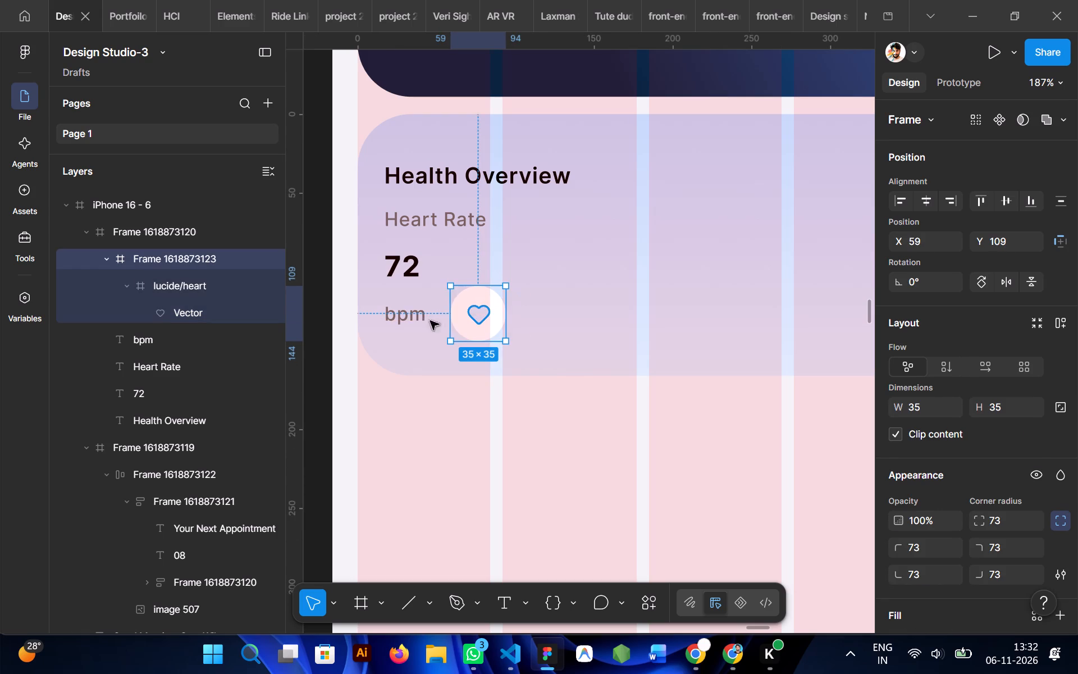
Wrap the bpm text and the heart circle in a horizontal auto layout with a gap of 15.
left_click(406, 317, "ctrl")
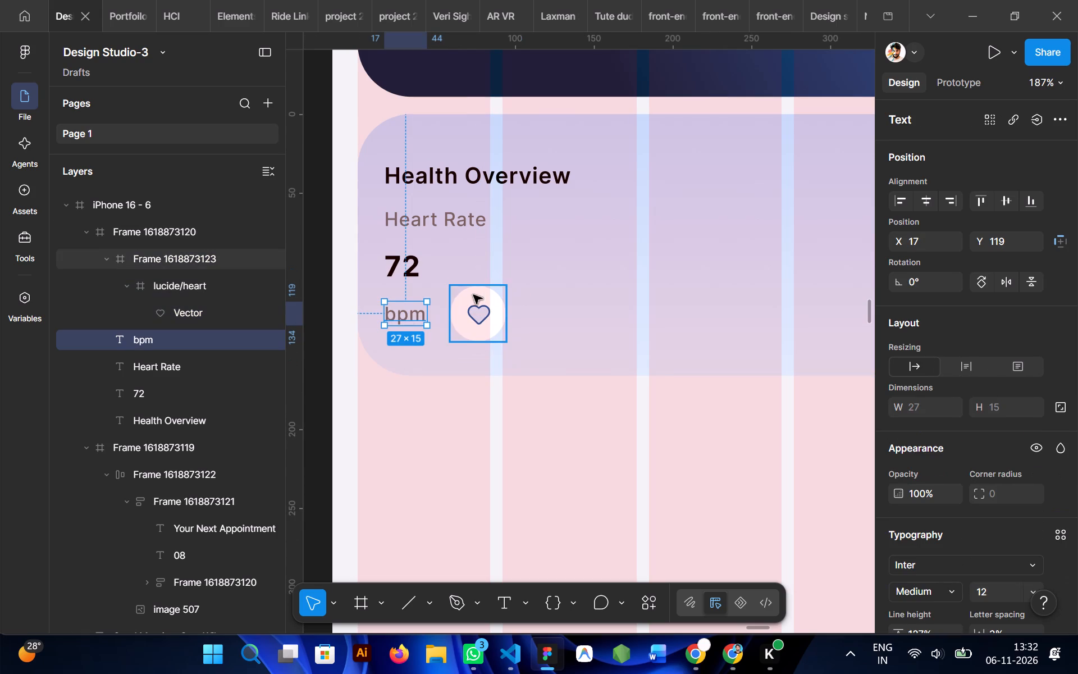
left_click(482, 296, "shift")
key("shift+a")
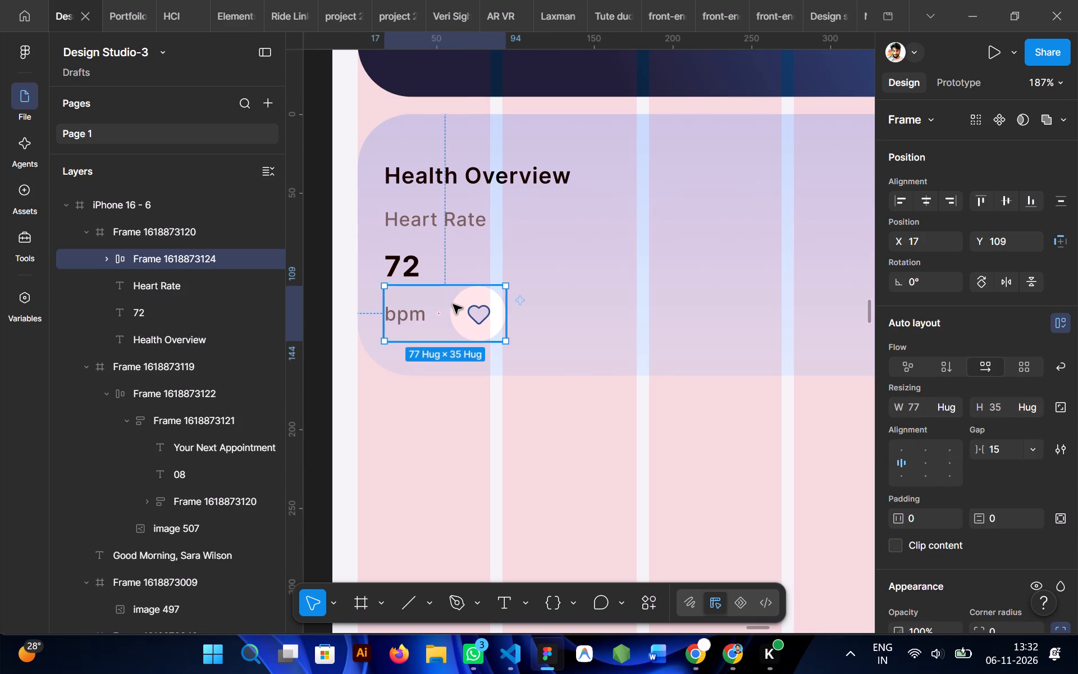
Wrap the Heart Rate label and the 72 value in a vertical auto layout with a gap of 11.
left_click(400, 270, "shift")
left_click(554, 233)
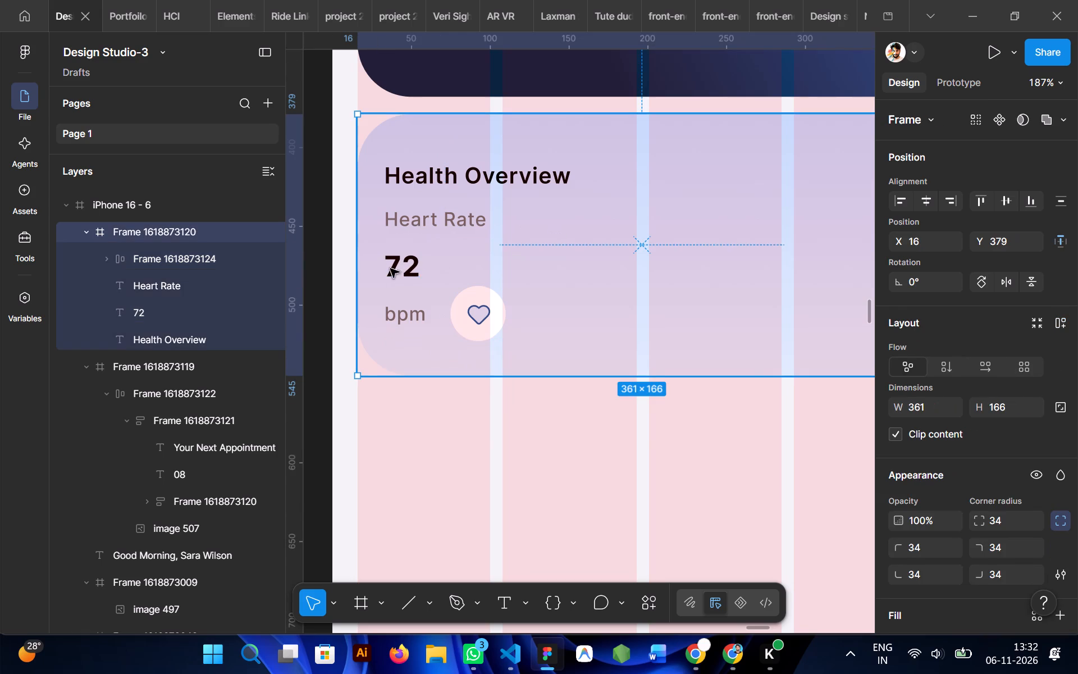
left_click(392, 268)
double_click(394, 268)
left_click(419, 221, "shift")
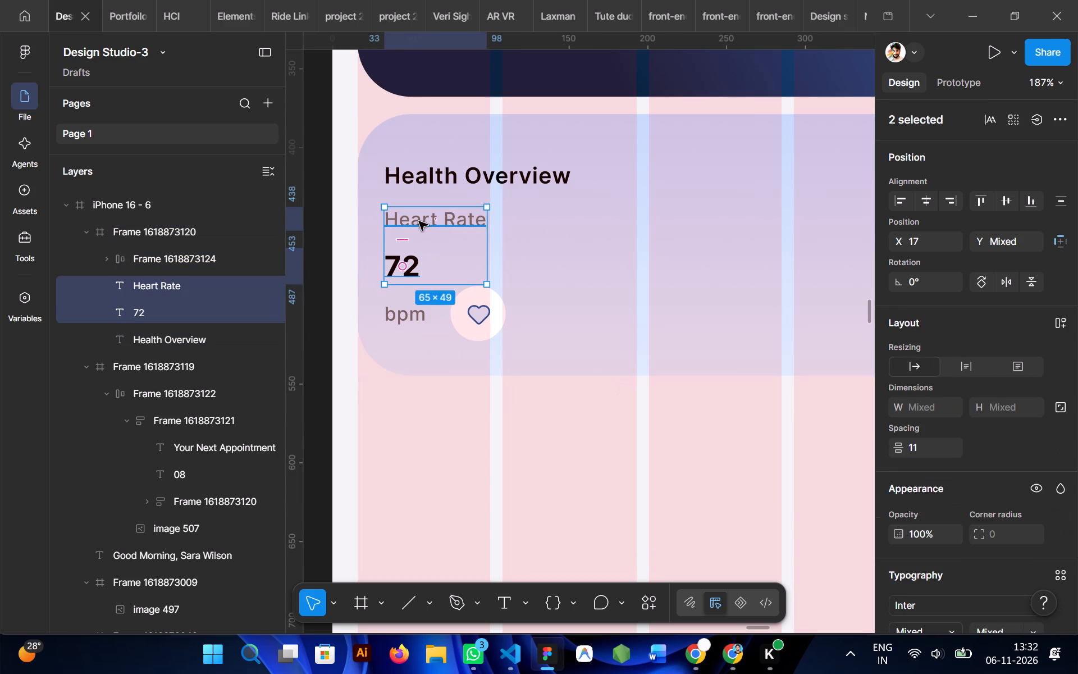
key("shift+a")
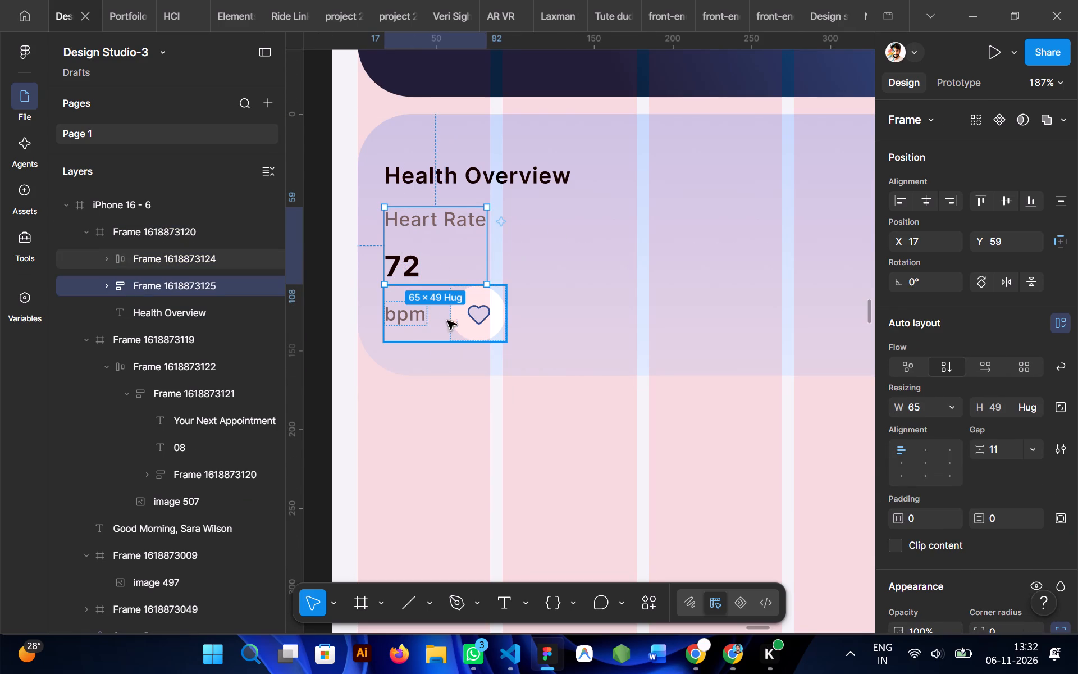
Combine the Heart Rate/72 group and the bpm/heart row in a vertical auto layout with a gap of 1.
left_click(415, 317, "shift")
key("shift+a")
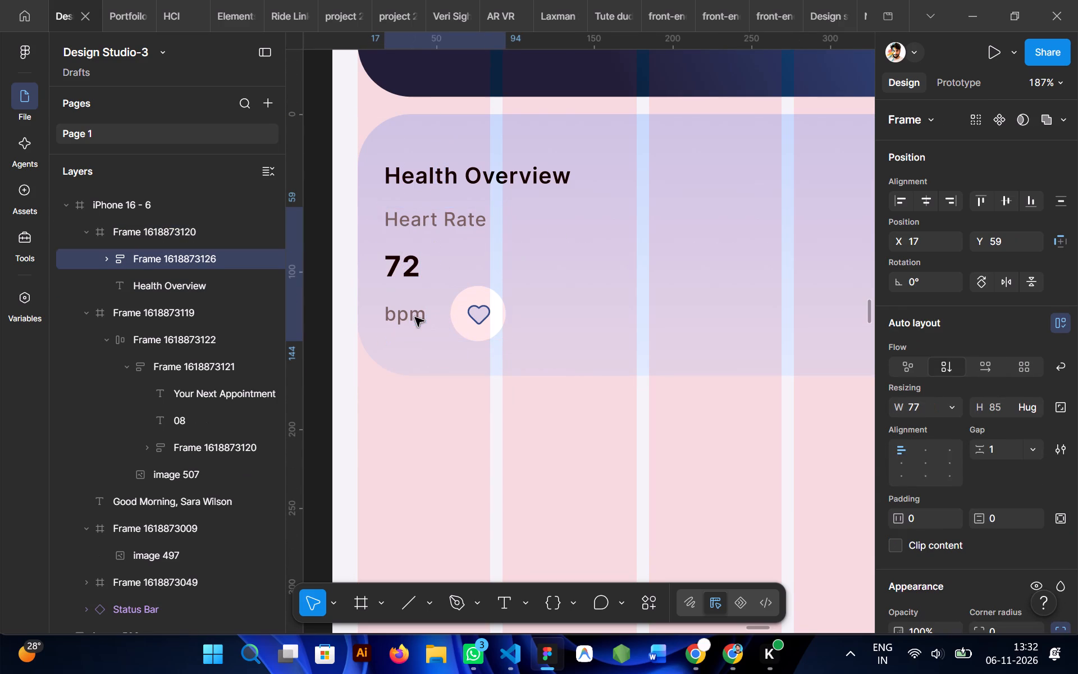
Reduce the gap between the Heart Rate label and the 72 value to about 4.
double_click(409, 250)
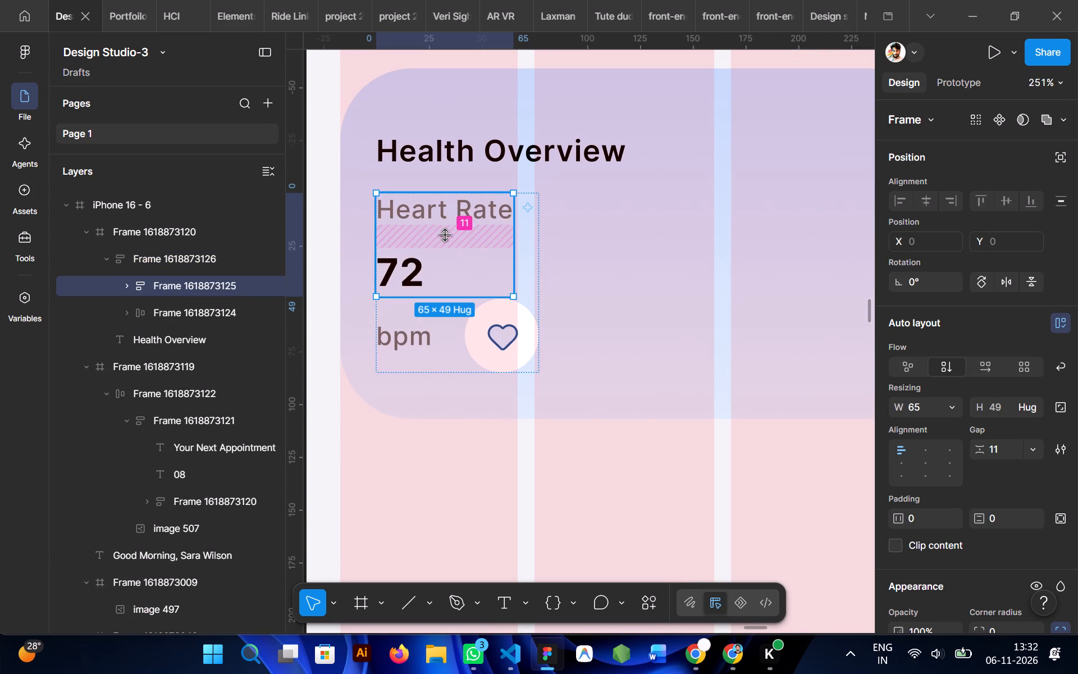
left_click_drag(441, 235, 442, 229)
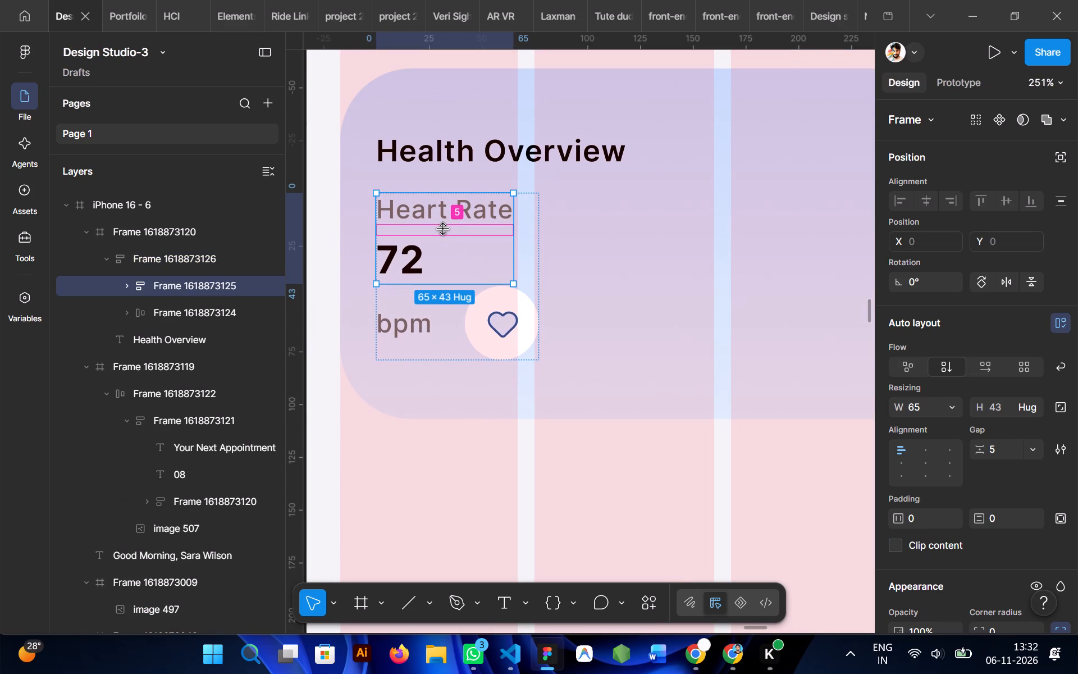
left_click_drag(442, 229, 442, 226)
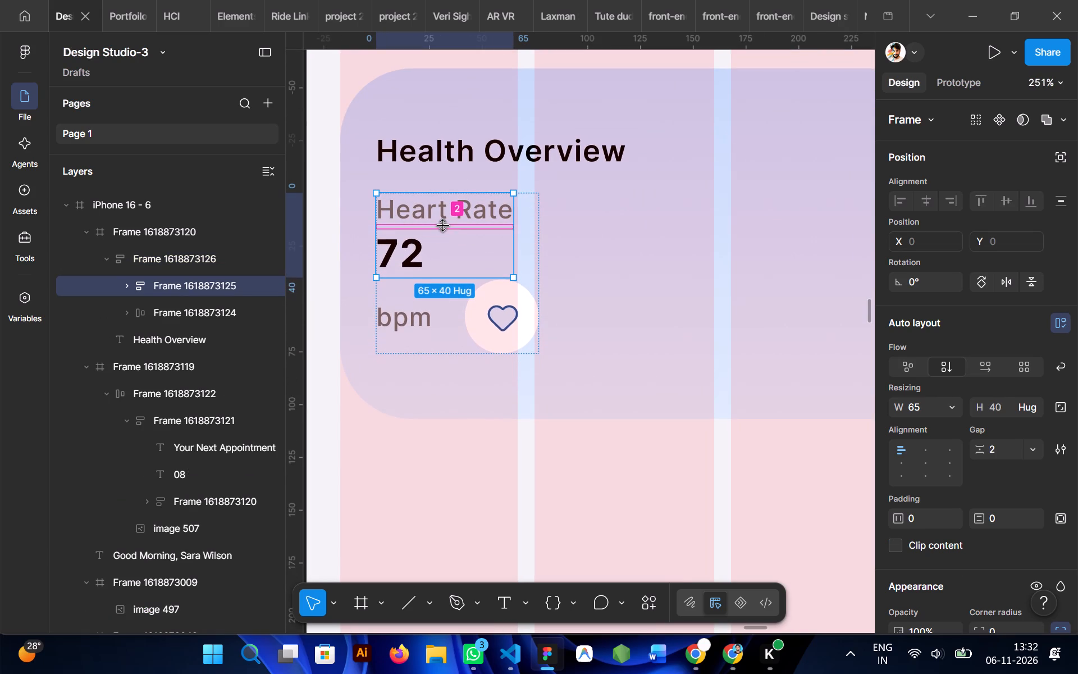
left_click_drag(442, 226, 442, 228)
left_click(494, 555)
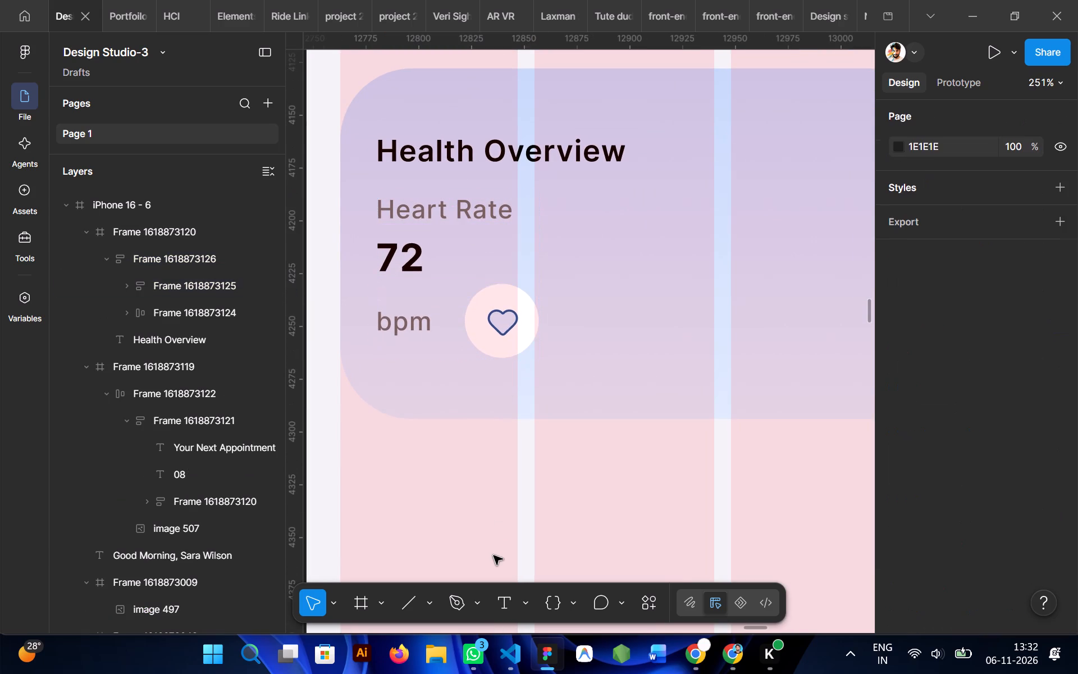
Lock the heart circle frame's aspect ratio and shrink it to 29 × 29.
double_click(453, 415)
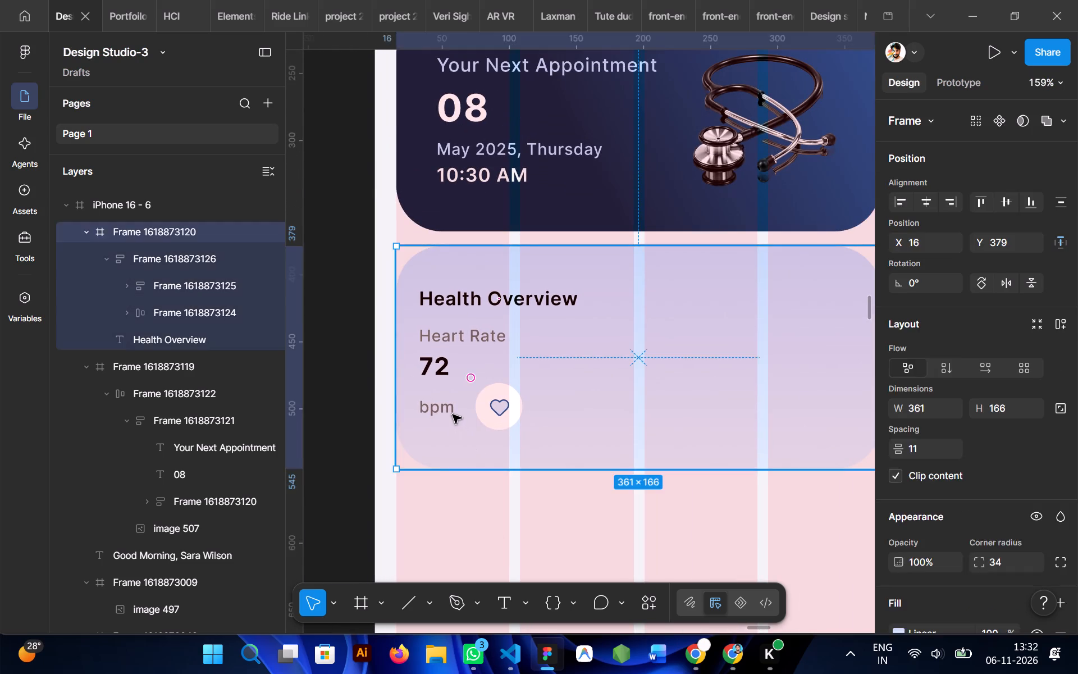
scroll(453, 415, "left", 1)
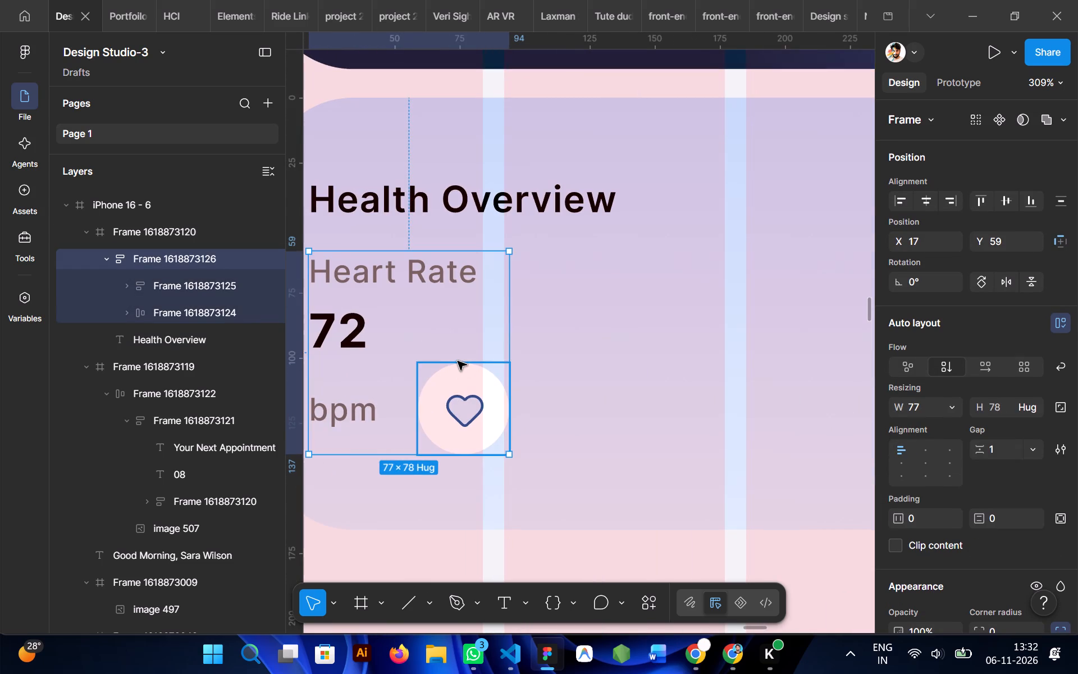
left_click(457, 367, "ctrl")
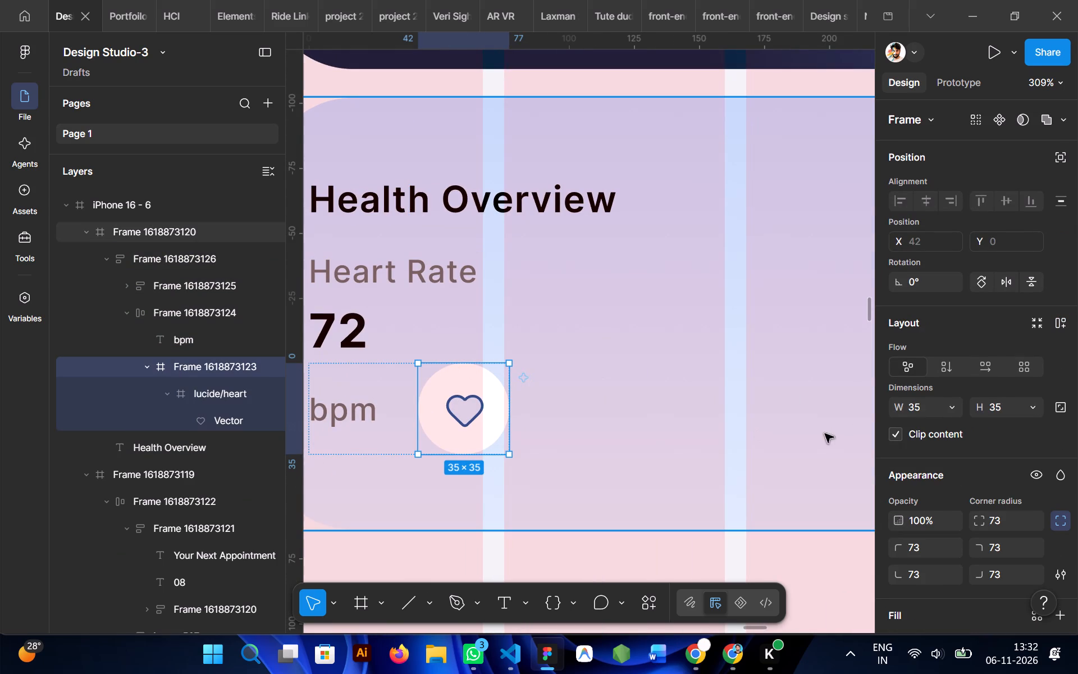
left_click(1056, 408)
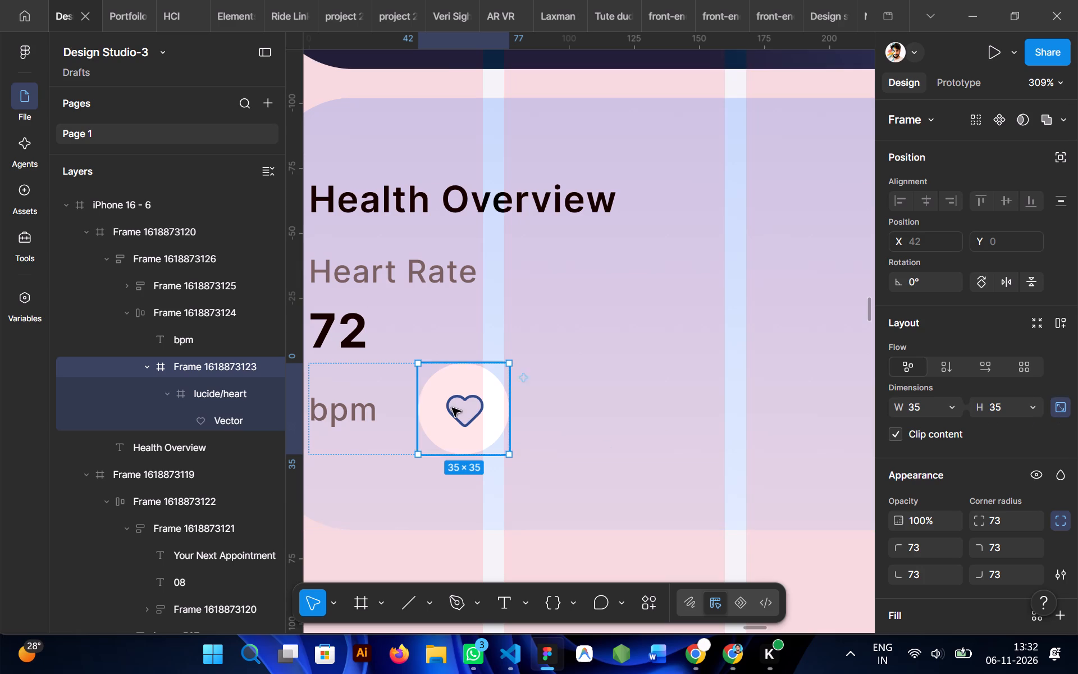
left_click_drag(504, 363, 500, 370)
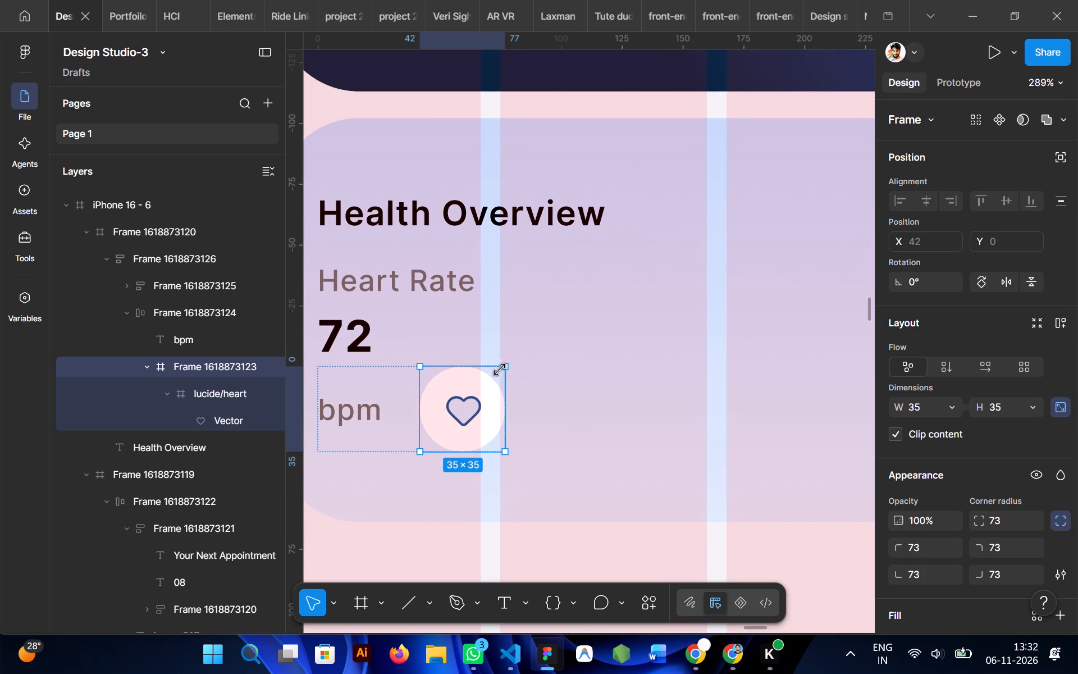
left_click_drag(500, 370, 488, 375)
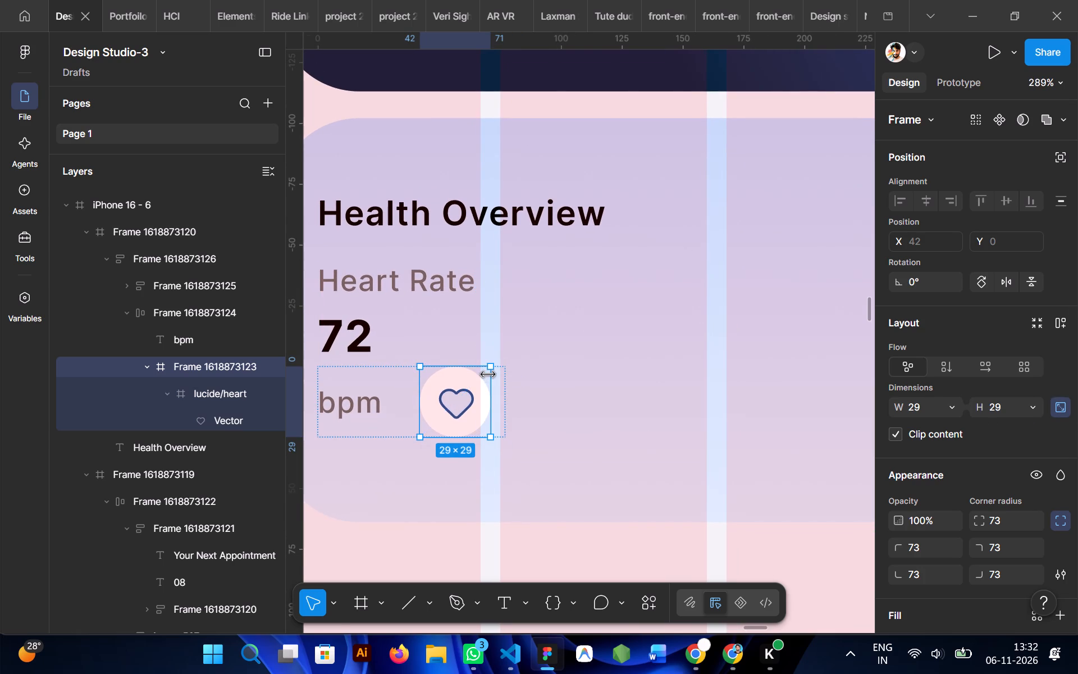
Add a black (000000) stroke of weight 1 to only the right side of the Heart Rate metric frame.
left_click(448, 514)
double_click(442, 397)
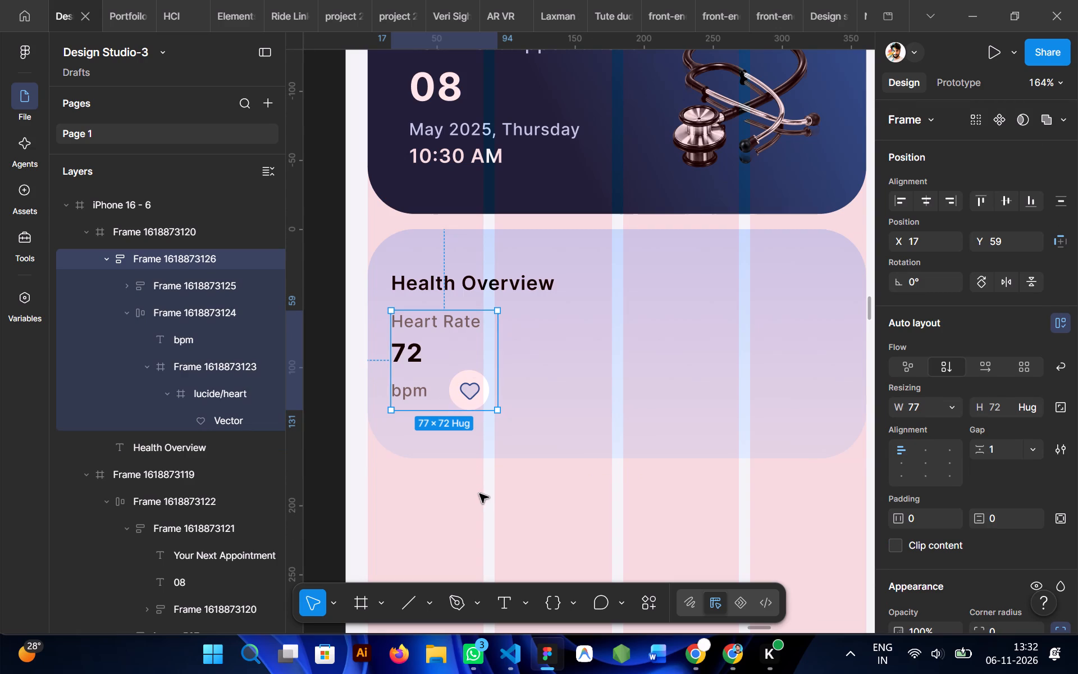
scroll(977, 378, "down", 2)
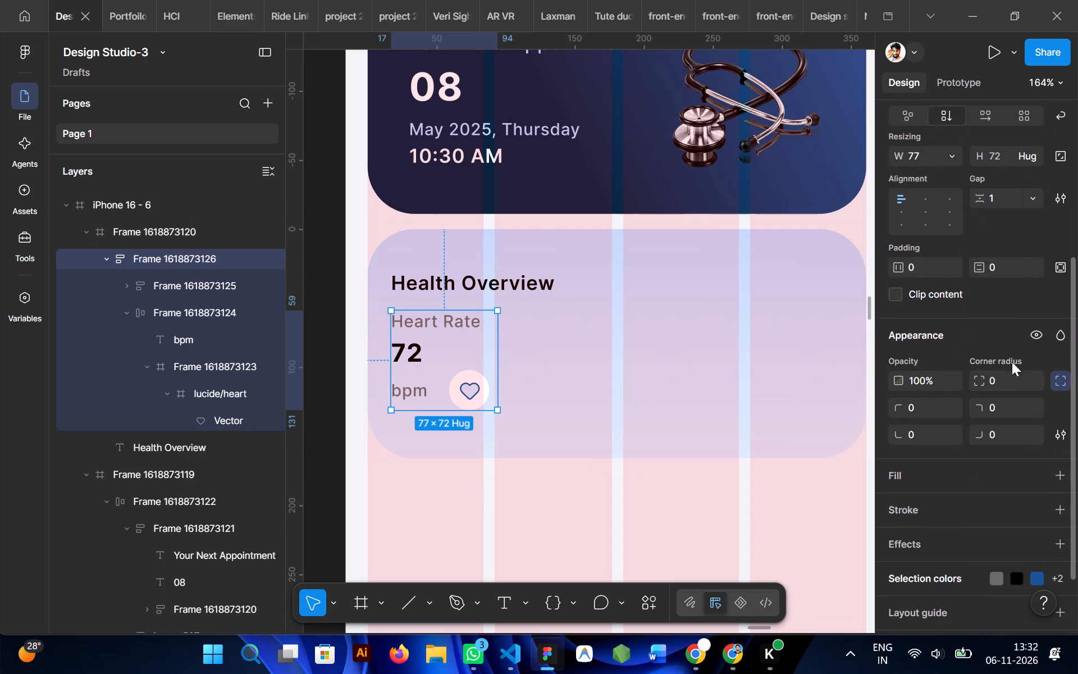
scroll(1002, 429, "down", 1)
left_click(1059, 435)
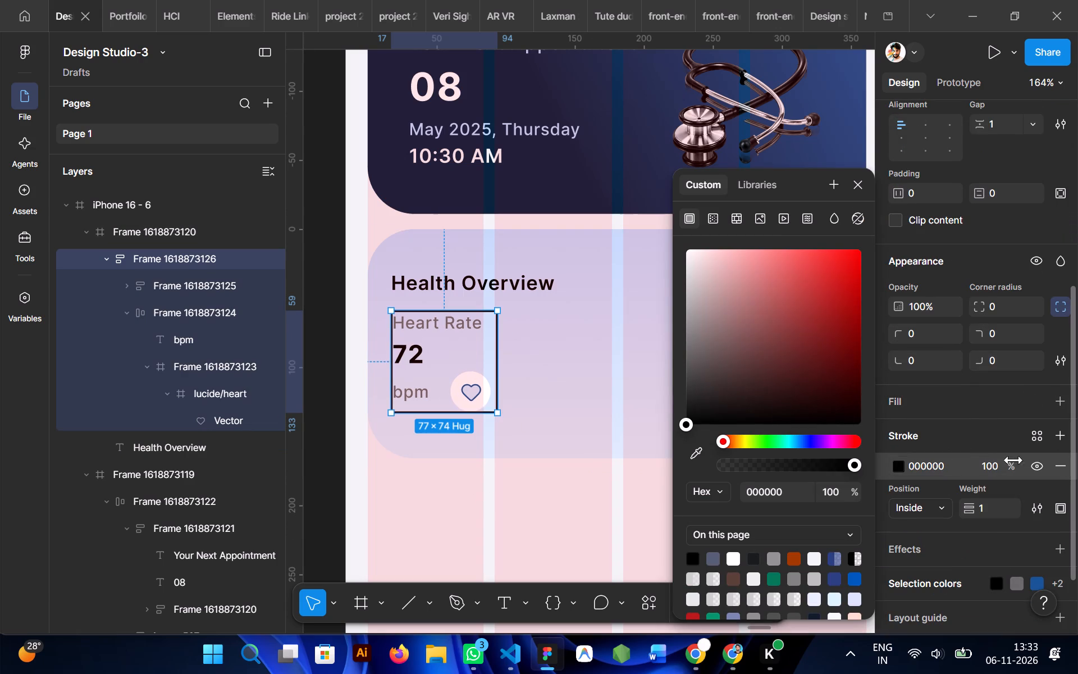
left_click(1058, 508)
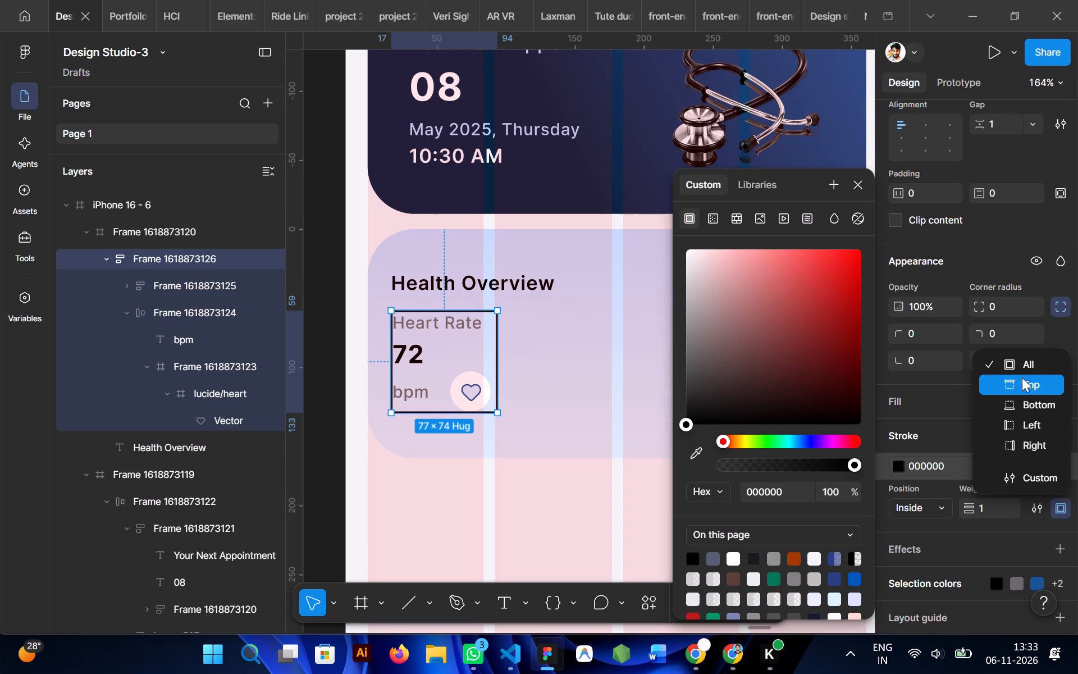
left_click(1029, 446)
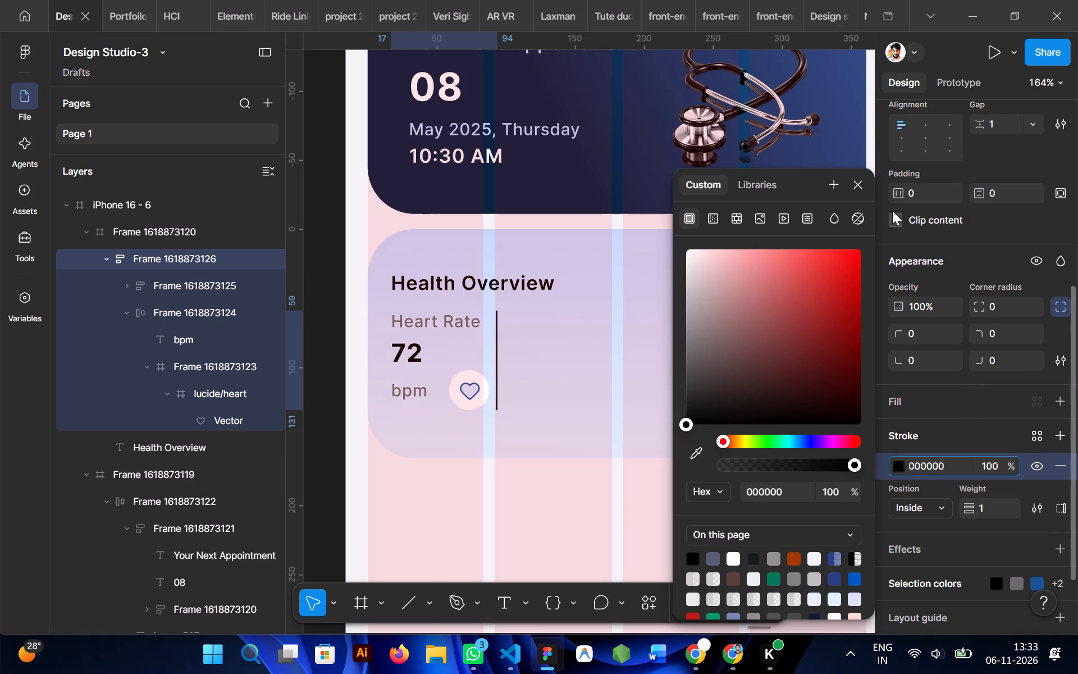
left_click(858, 190)
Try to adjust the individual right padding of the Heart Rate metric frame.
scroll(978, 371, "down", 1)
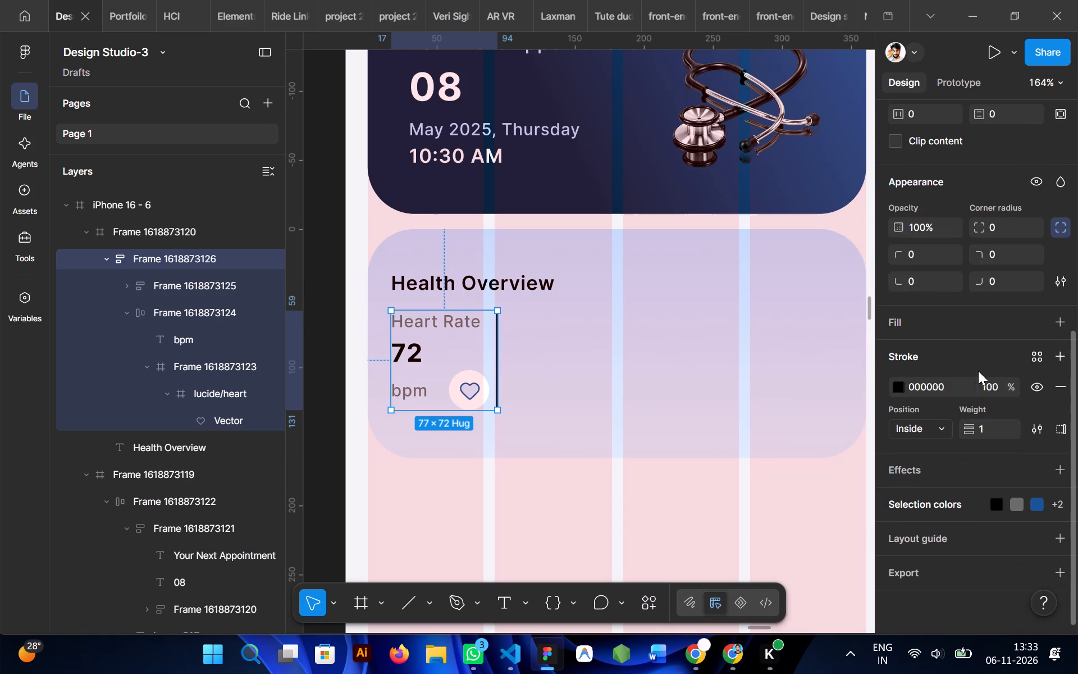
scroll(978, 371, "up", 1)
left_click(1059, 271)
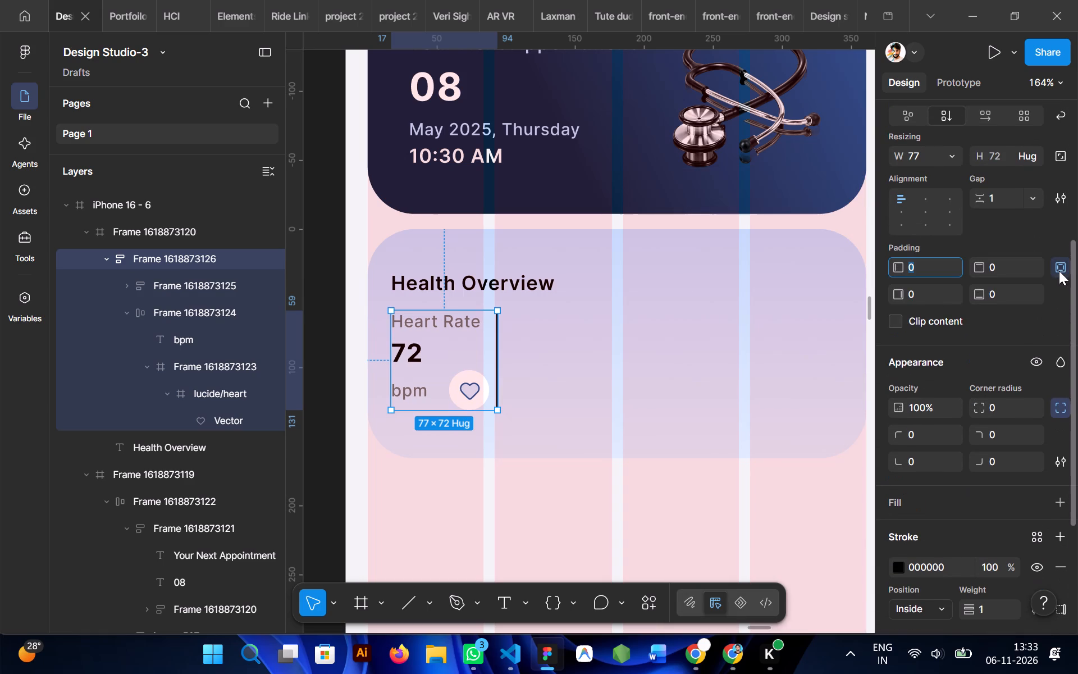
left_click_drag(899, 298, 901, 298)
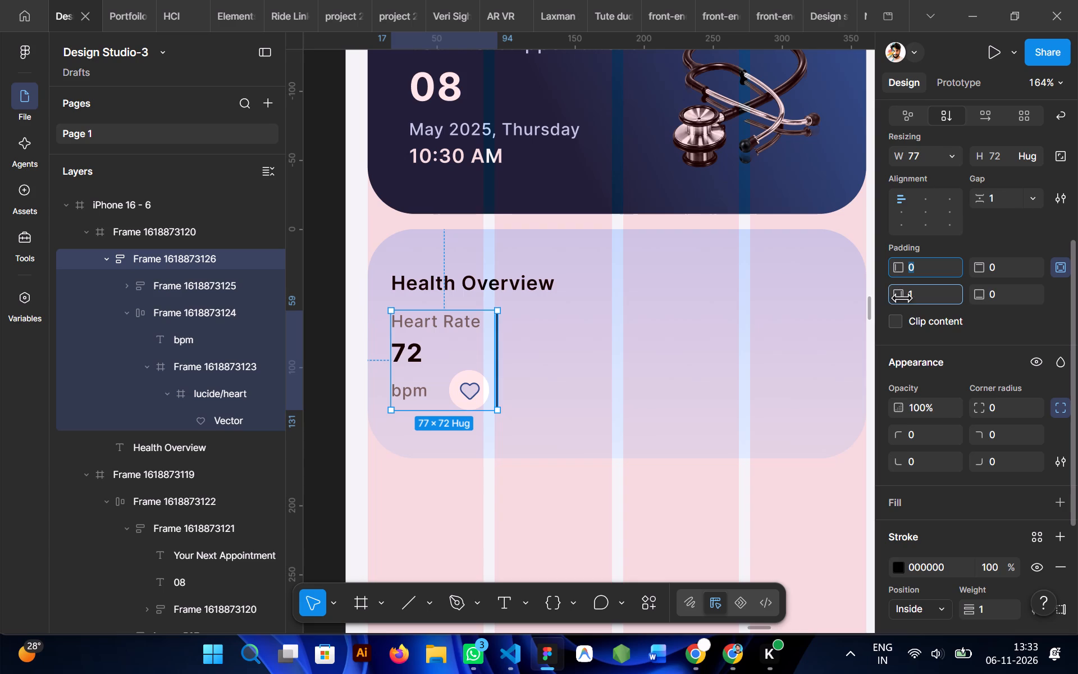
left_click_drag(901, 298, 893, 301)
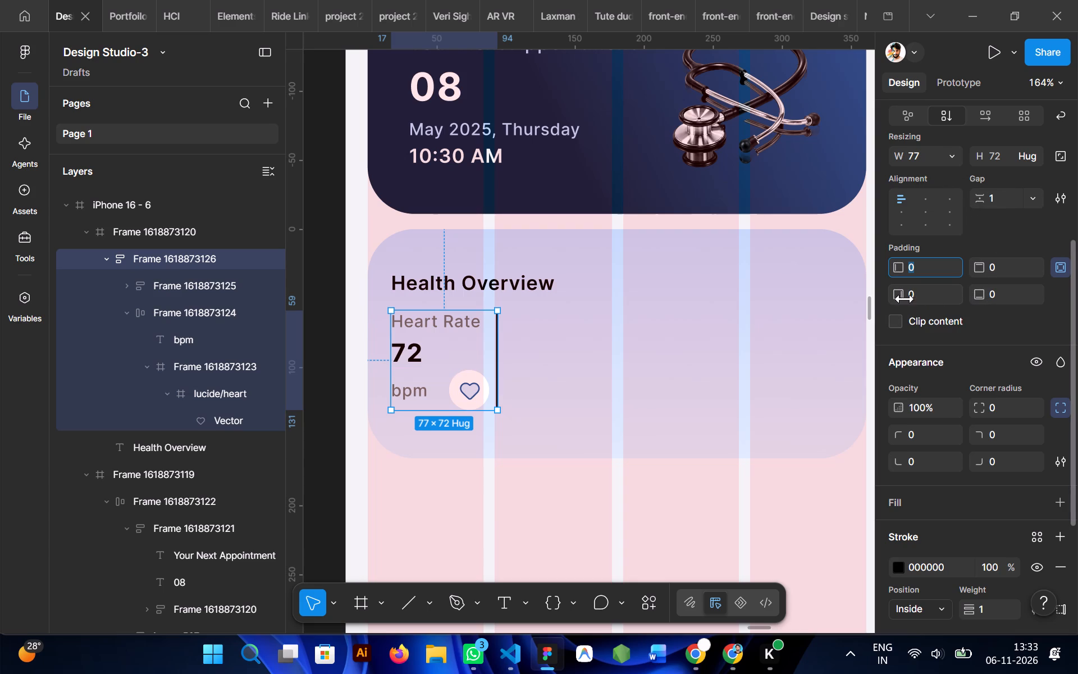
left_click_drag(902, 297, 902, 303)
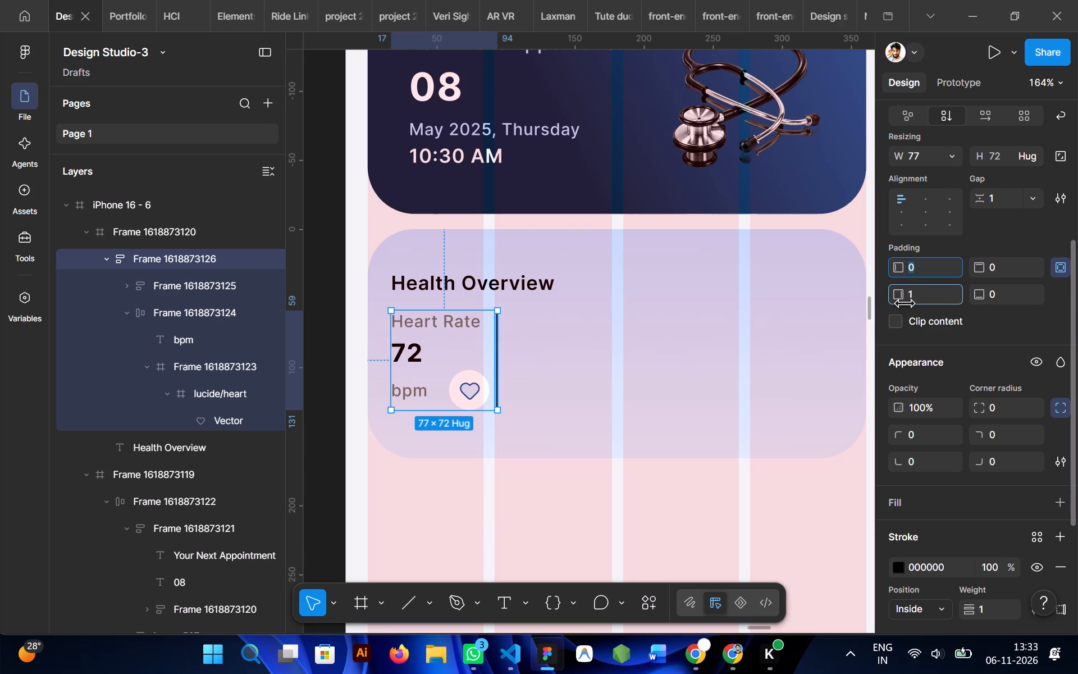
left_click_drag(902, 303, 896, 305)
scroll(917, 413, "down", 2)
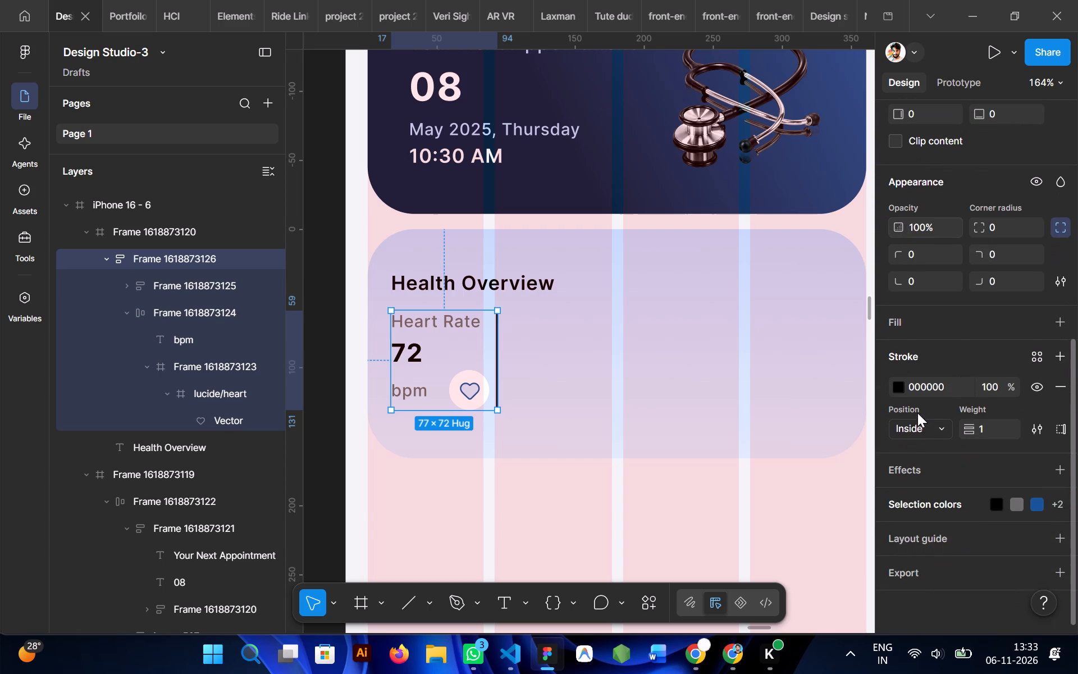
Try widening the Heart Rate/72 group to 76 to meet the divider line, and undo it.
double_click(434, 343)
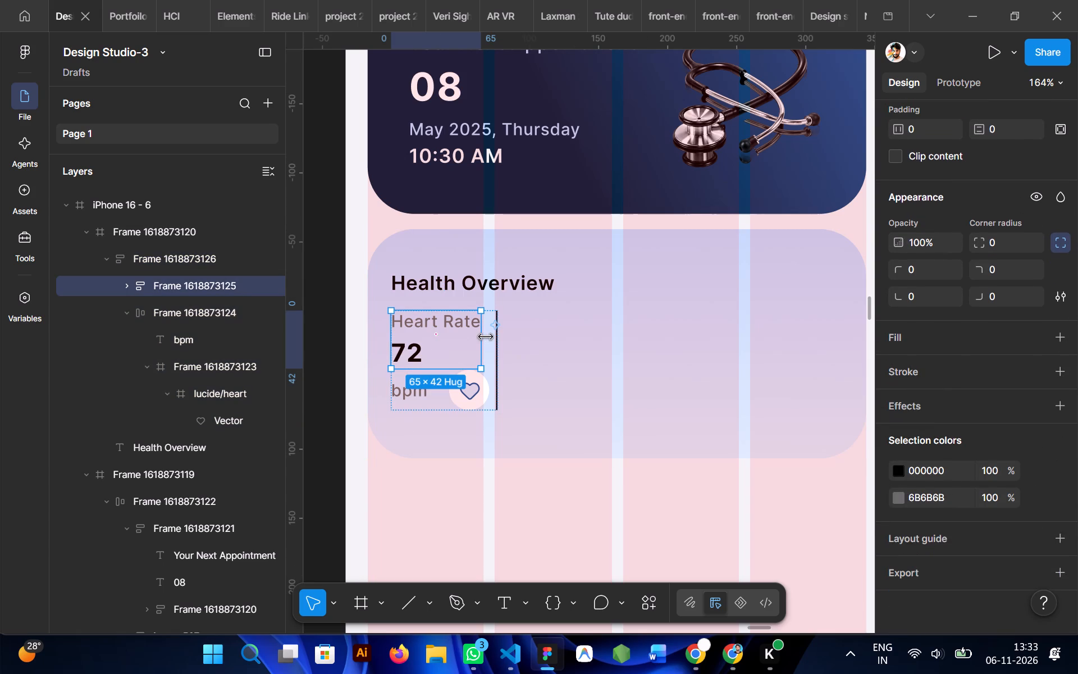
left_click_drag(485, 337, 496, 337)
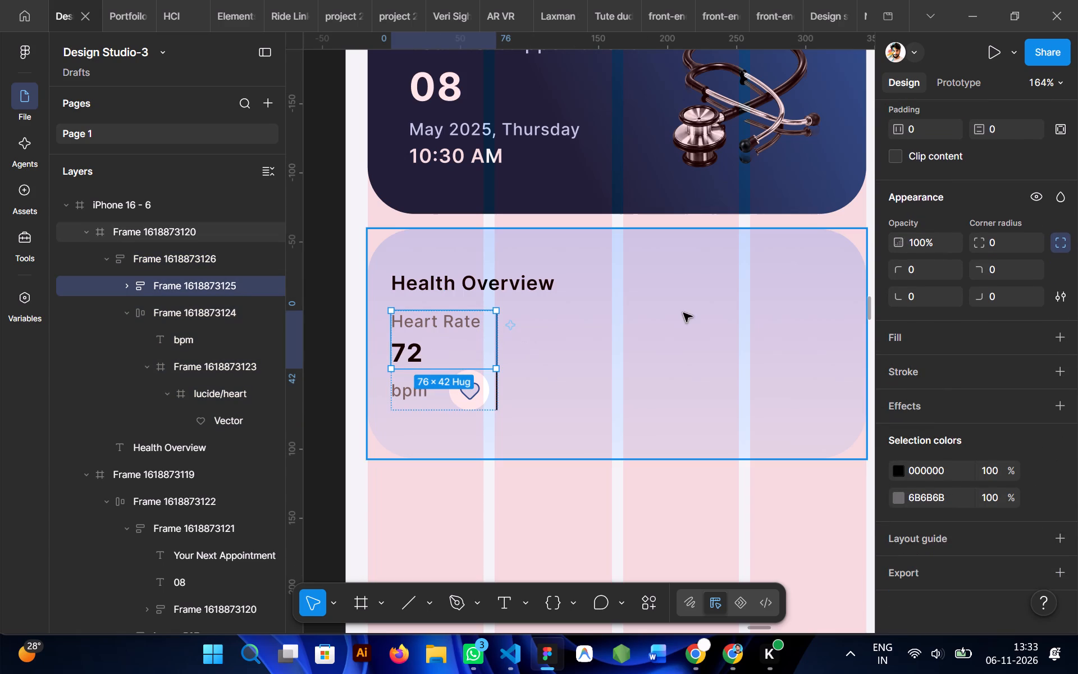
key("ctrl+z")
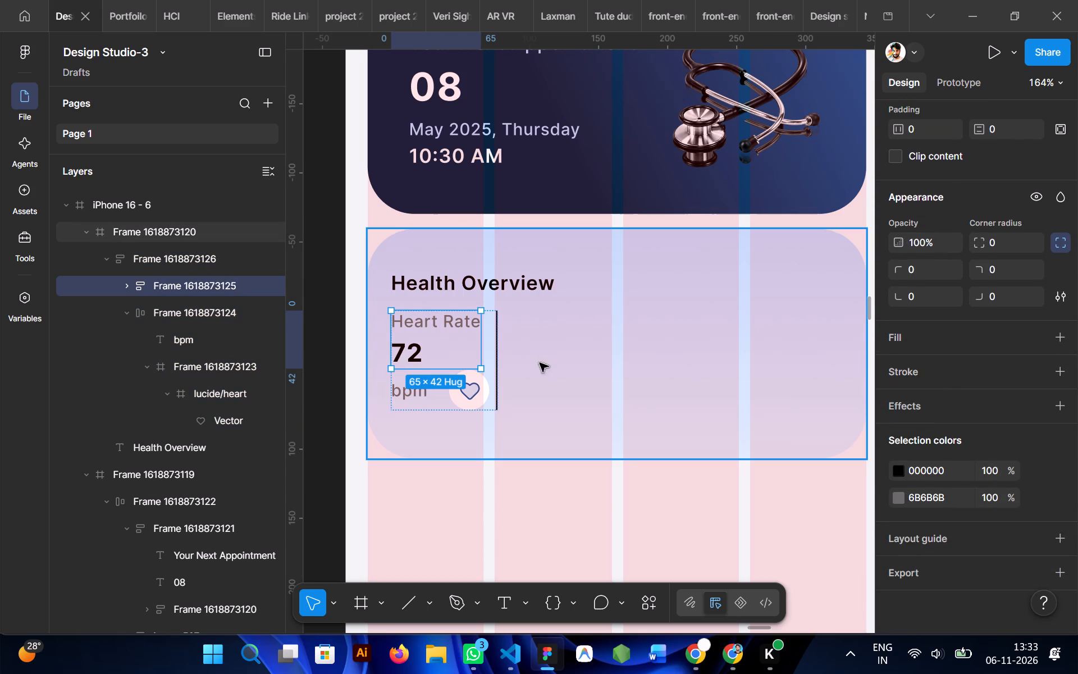
Set the widths of the Heart Rate/72 group and the bpm/heart row to Fill container.
left_click(551, 370)
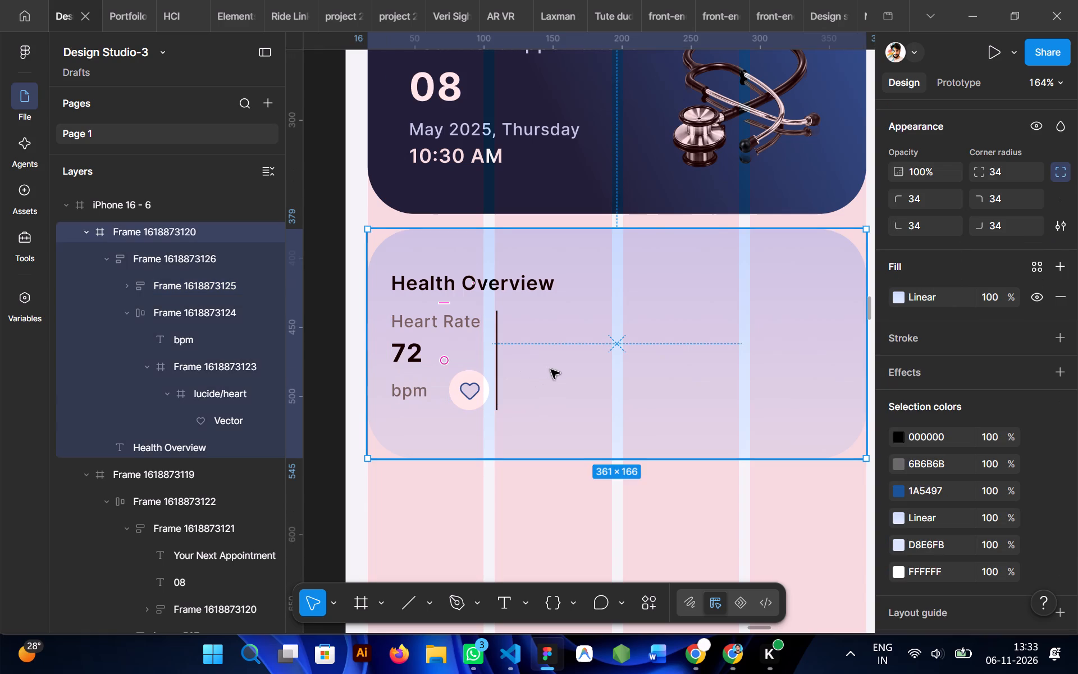
double_click(481, 362)
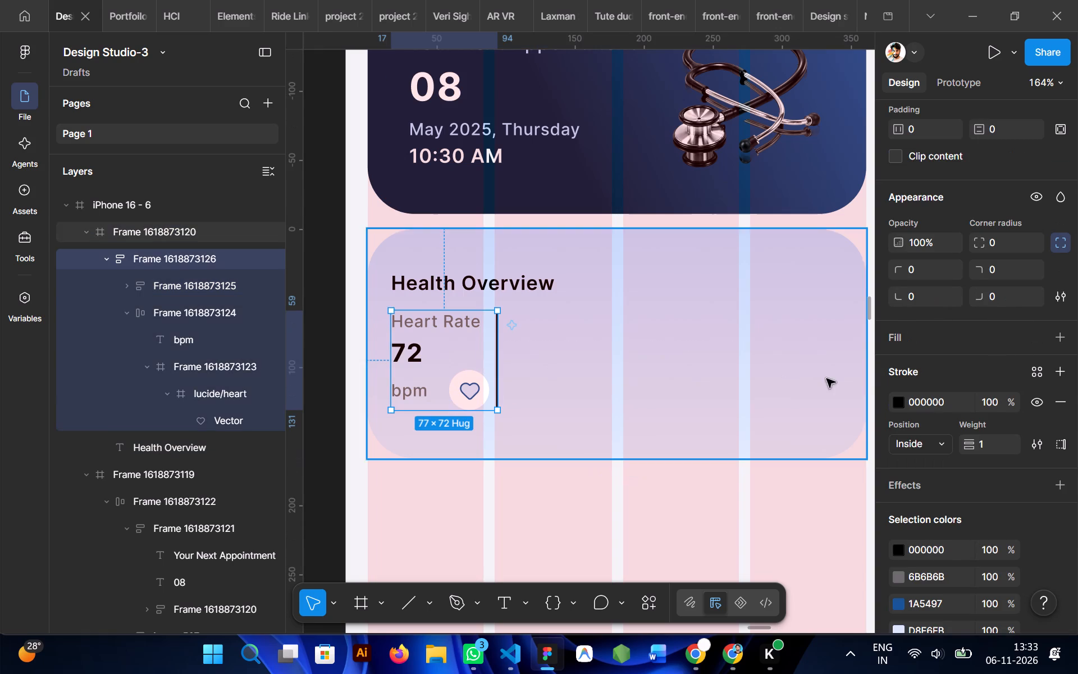
scroll(938, 331, "up", 3)
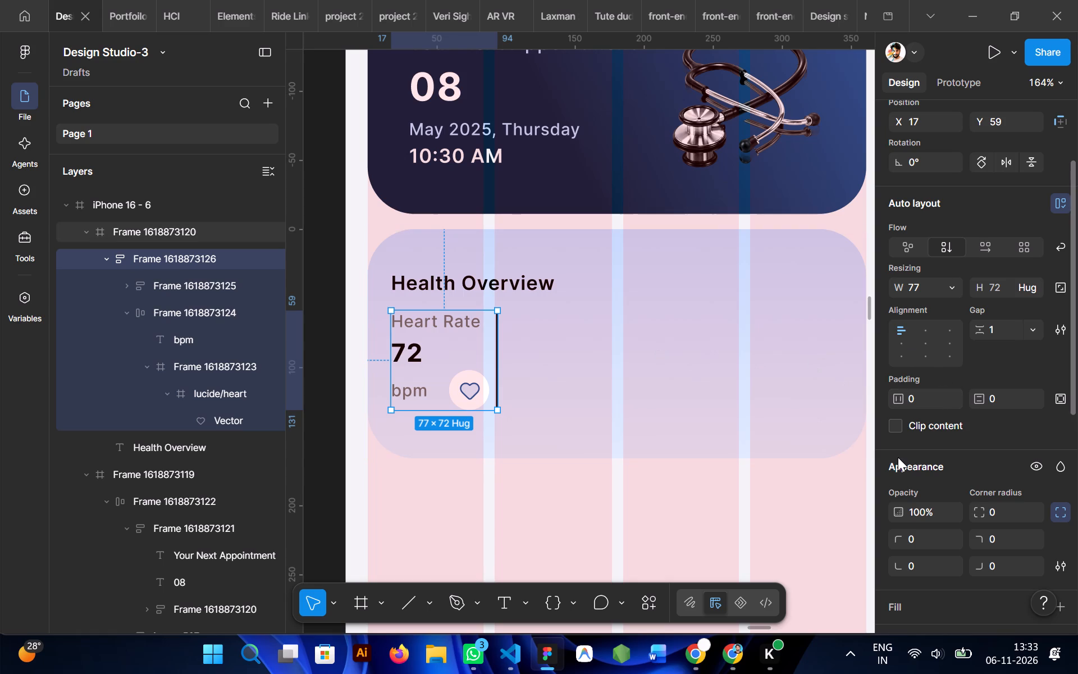
scroll(898, 457, "down", 4)
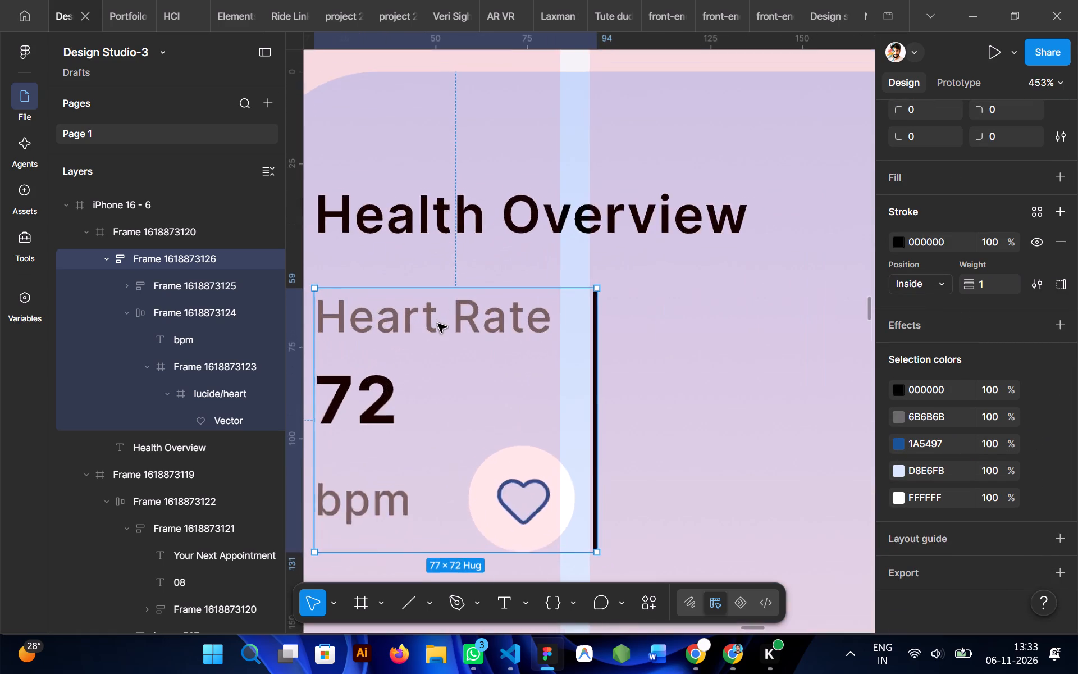
left_click(523, 362)
triple_click(482, 350)
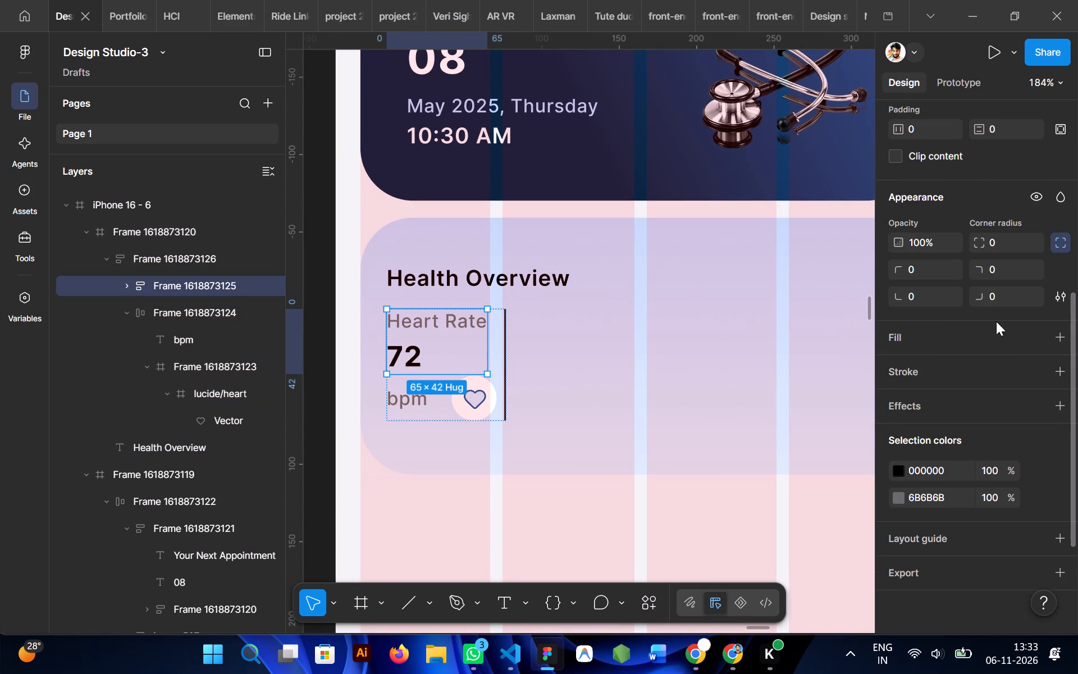
scroll(932, 272, "up", 3)
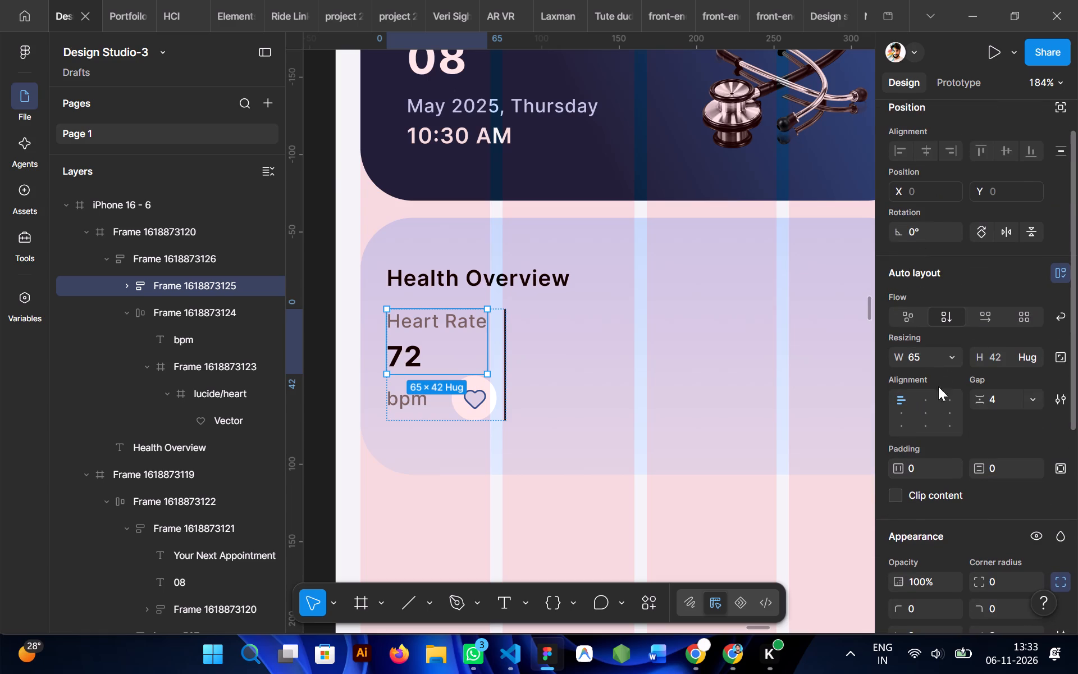
left_click(958, 355)
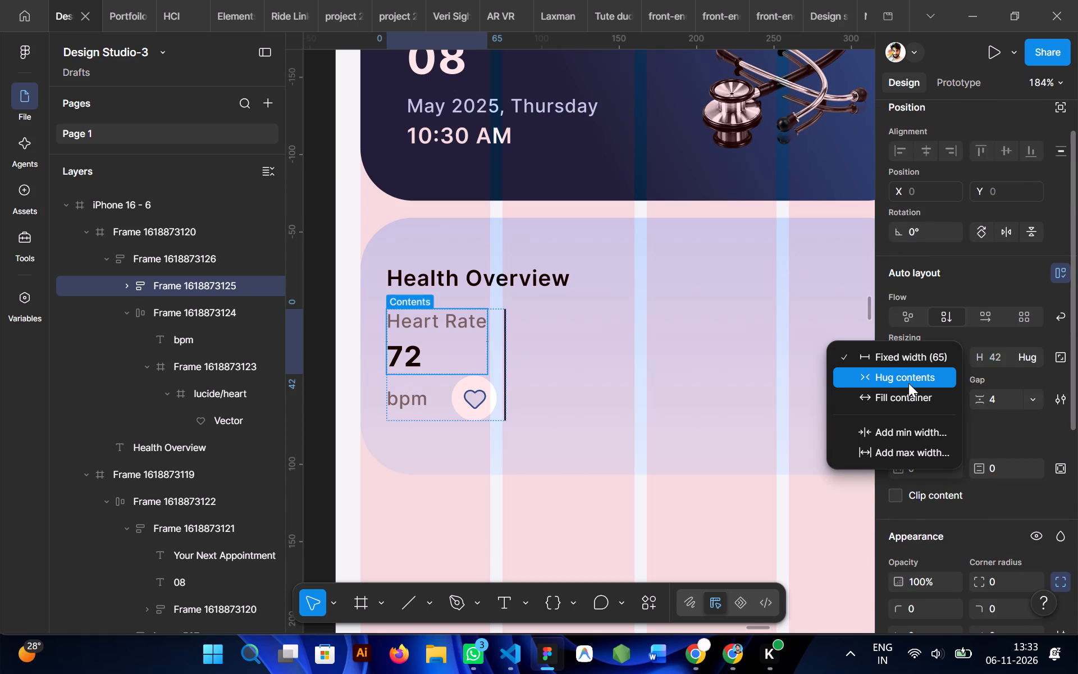
left_click(908, 393)
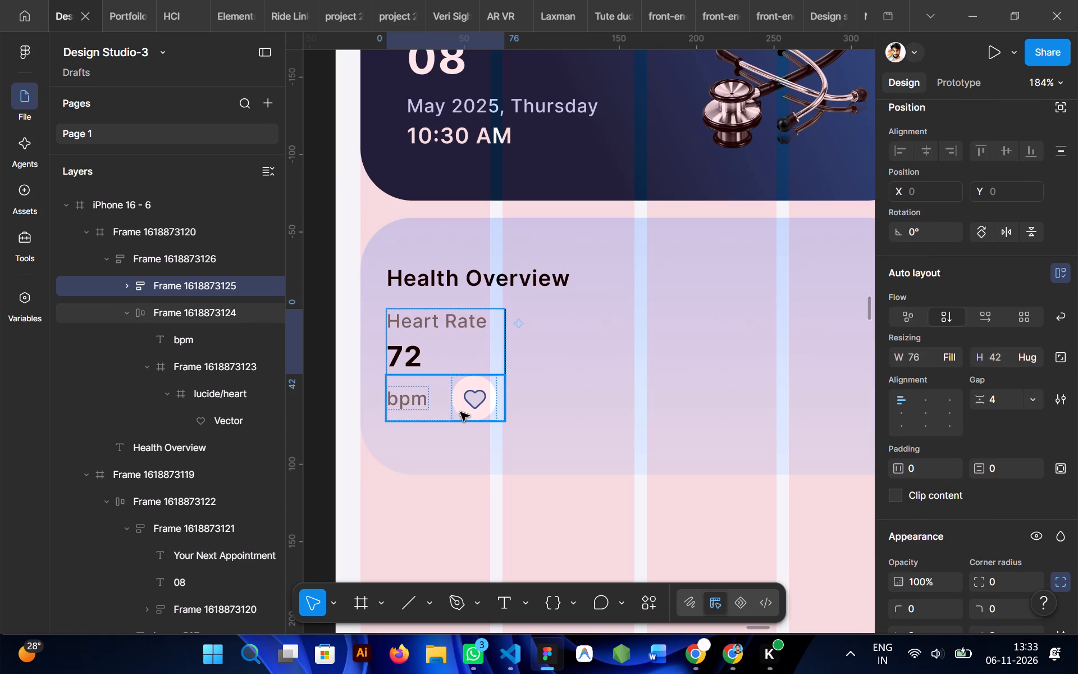
left_click(453, 404)
left_click(944, 358)
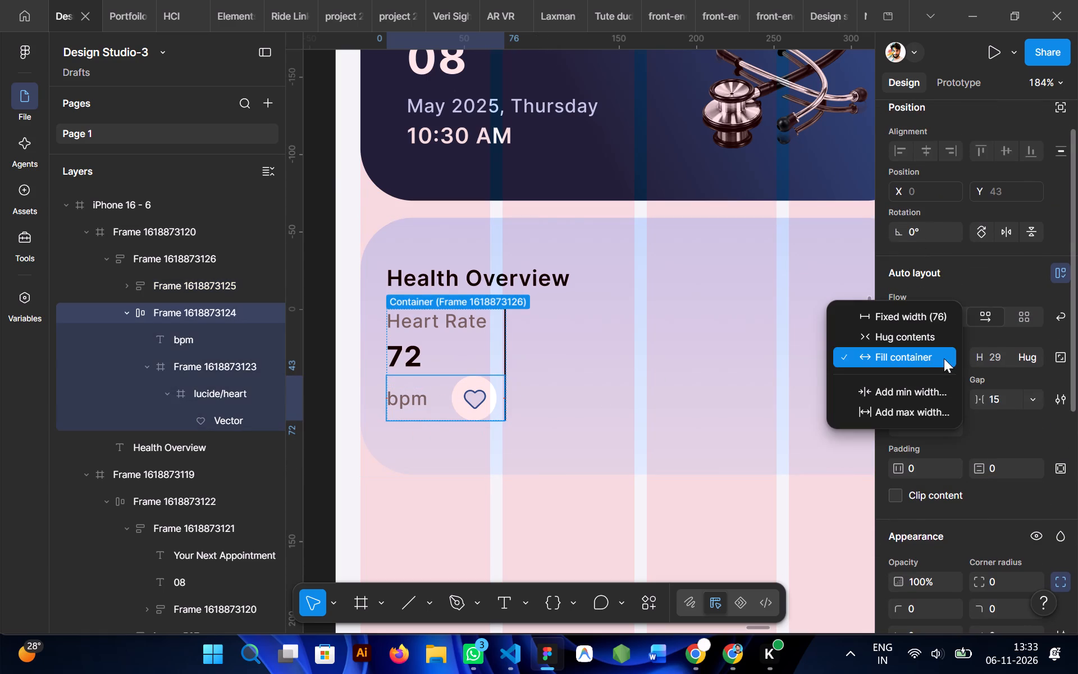
left_click(905, 364)
left_click(595, 359)
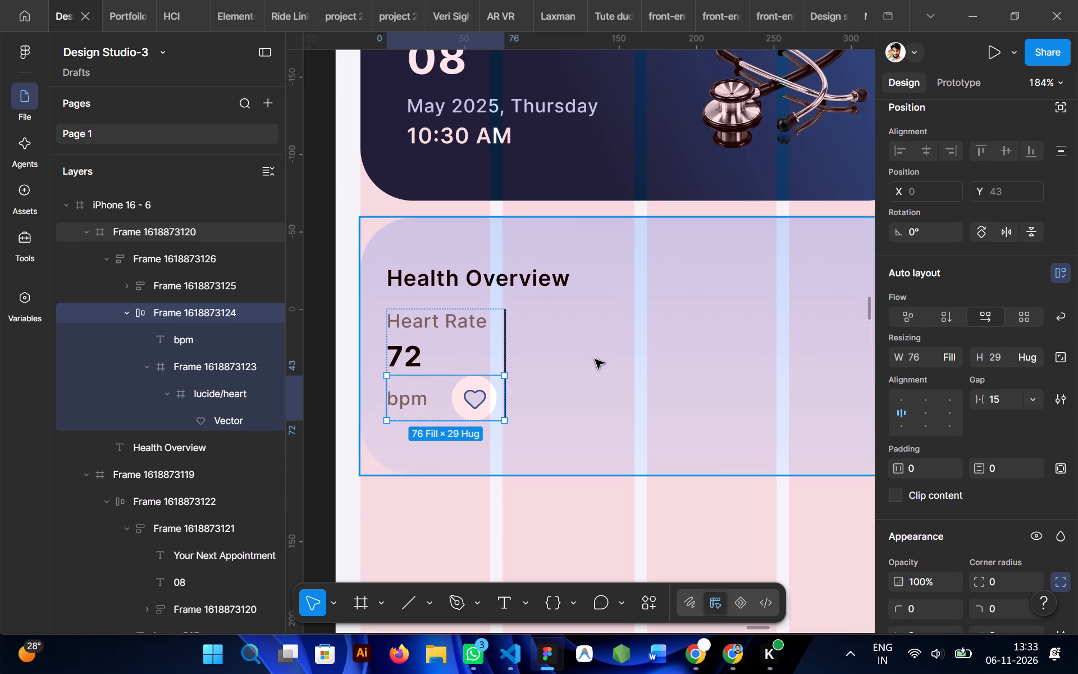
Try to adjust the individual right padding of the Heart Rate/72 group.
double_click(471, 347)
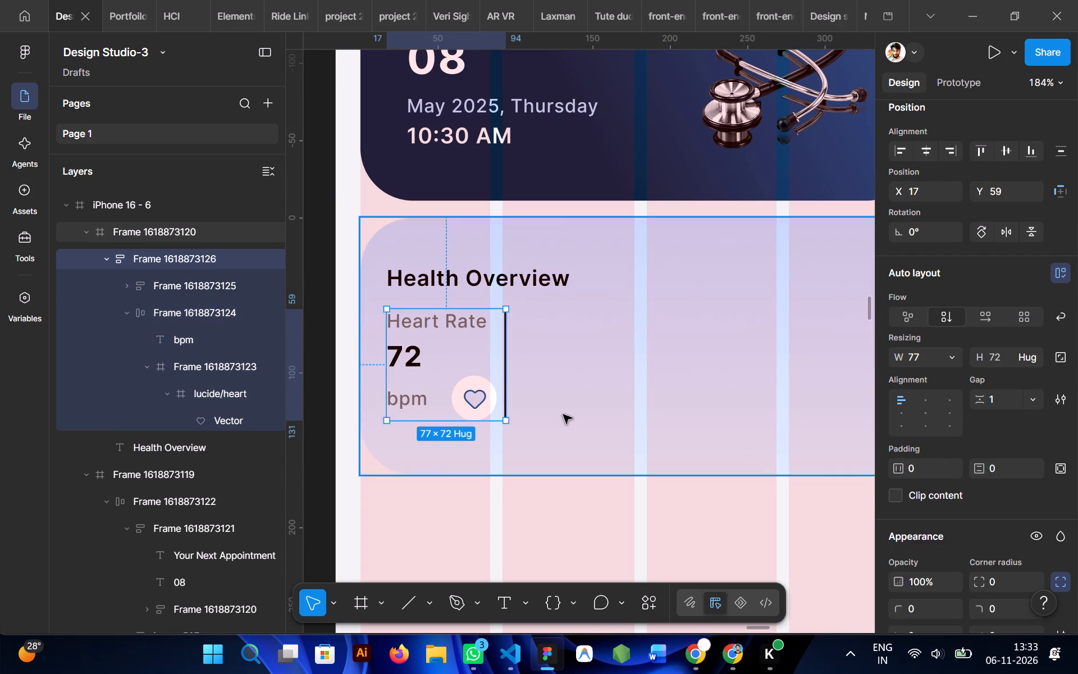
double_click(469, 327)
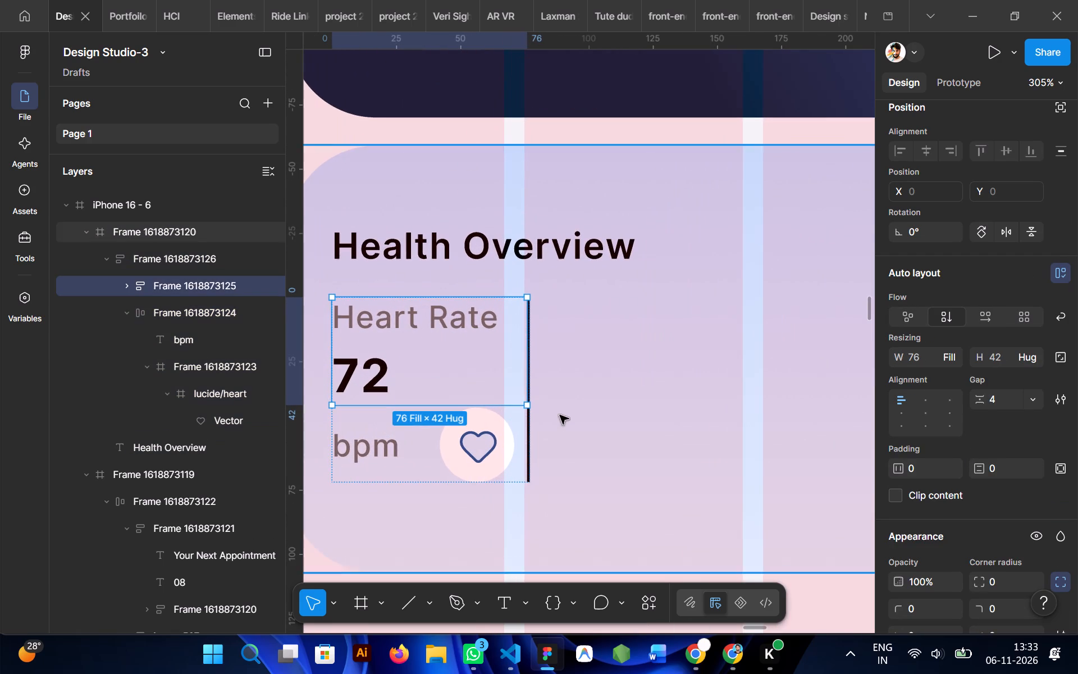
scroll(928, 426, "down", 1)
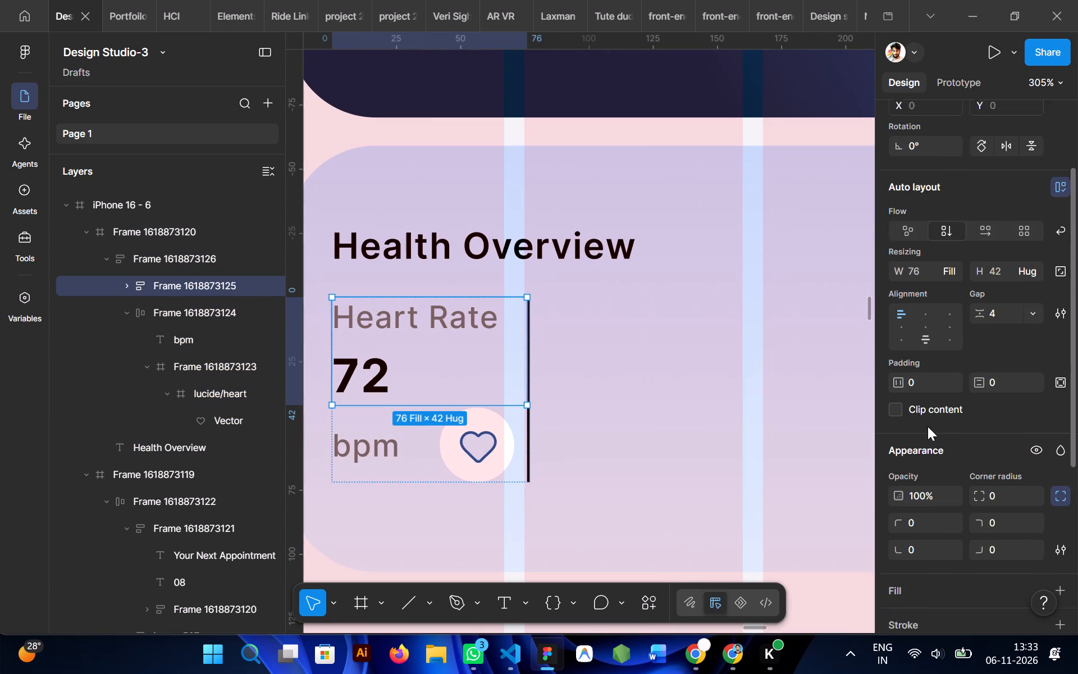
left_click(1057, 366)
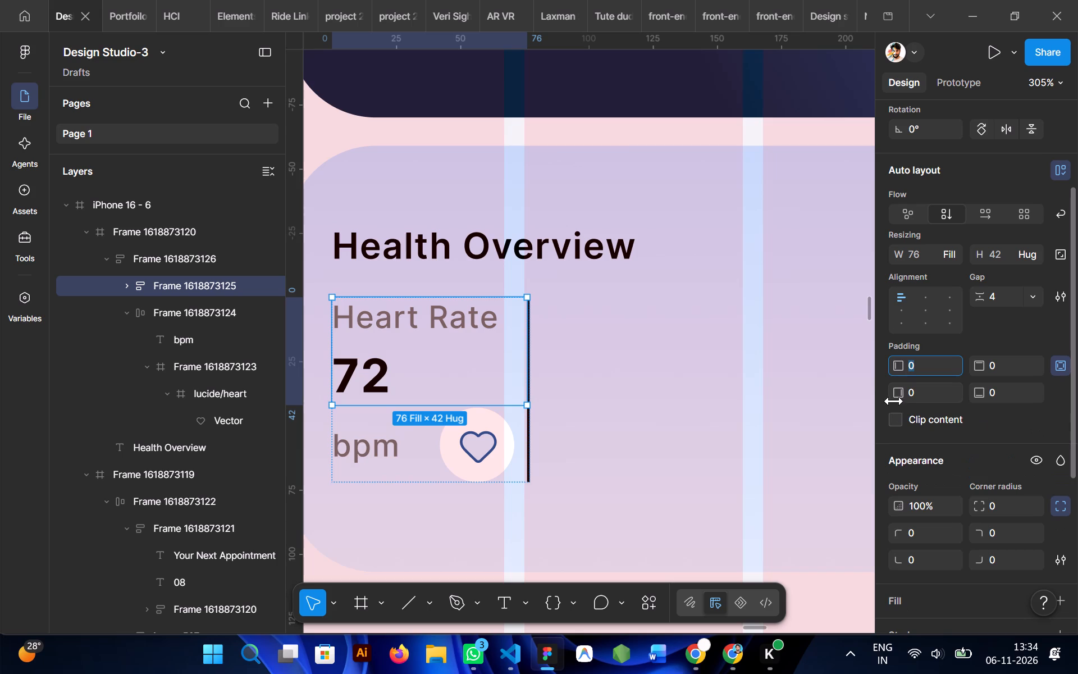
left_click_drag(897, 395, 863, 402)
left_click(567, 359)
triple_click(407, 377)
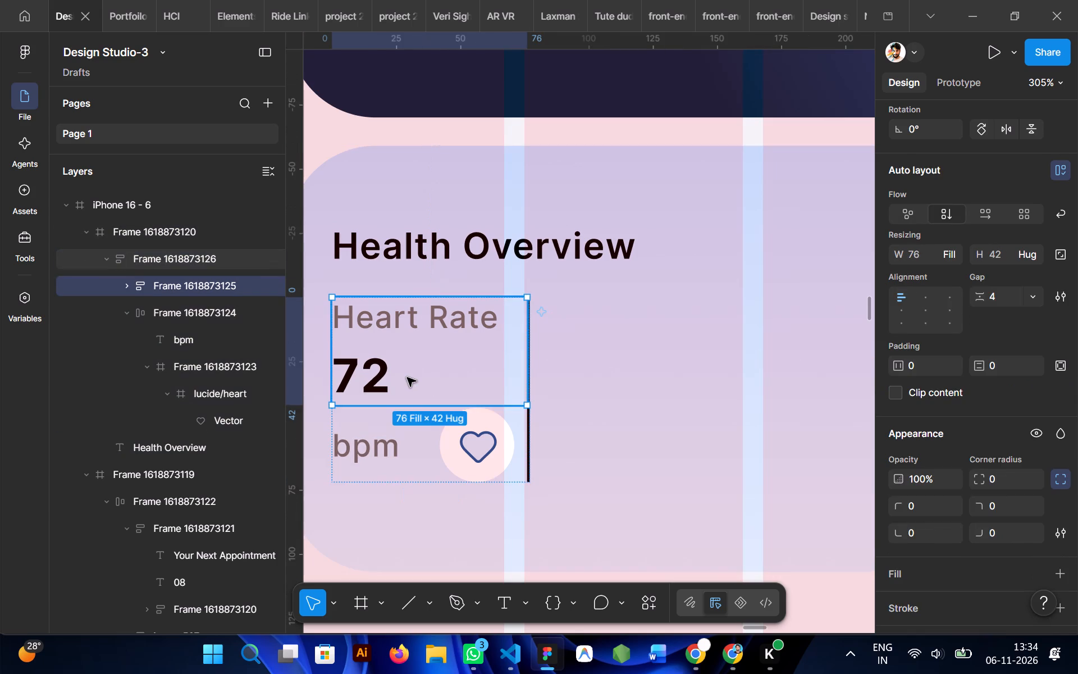
Widen the Heart Rate metric frame to about 89 so its divider line sits farther from the heart circle.
left_click(624, 378)
double_click(484, 380)
left_click_drag(529, 384, 570, 385)
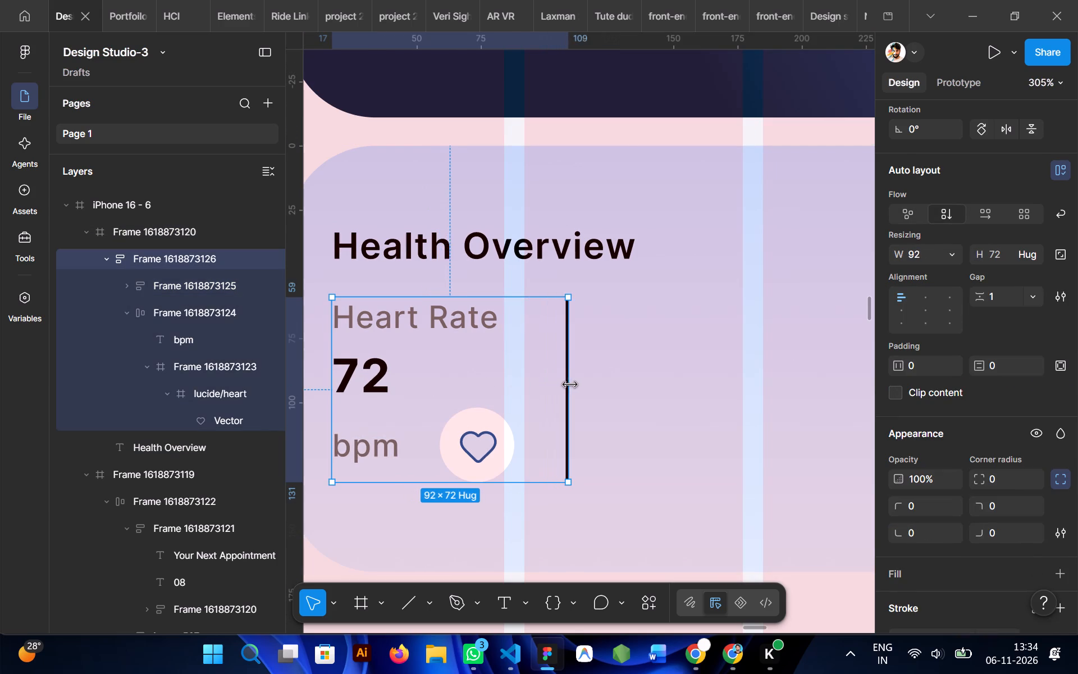
left_click_drag(570, 385, 565, 385)
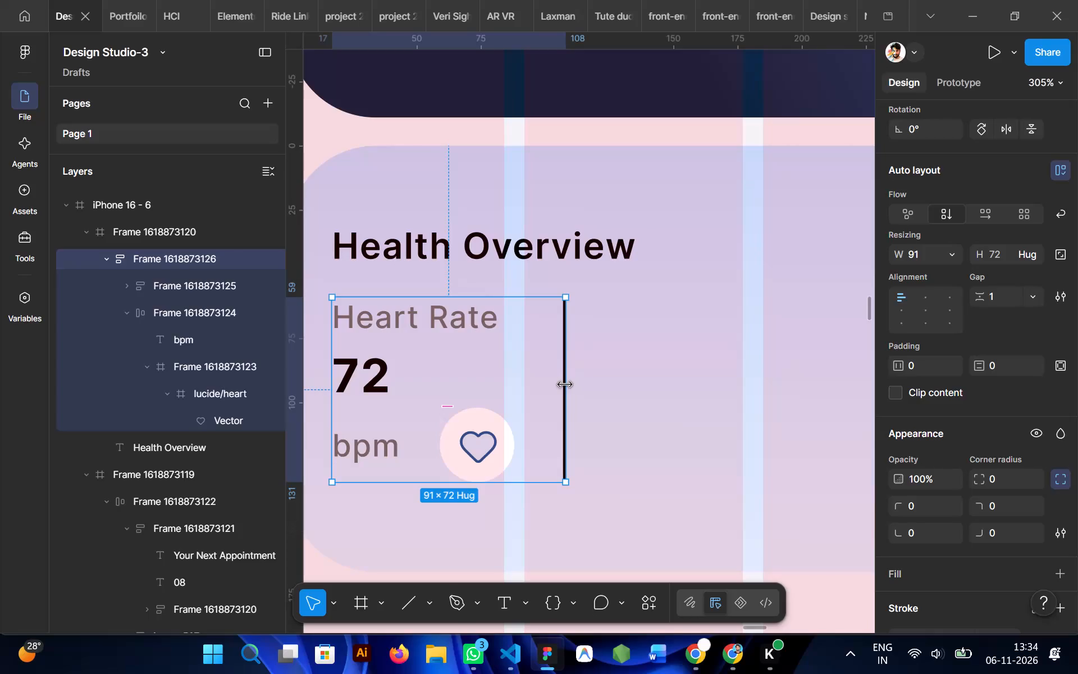
left_click(896, 253)
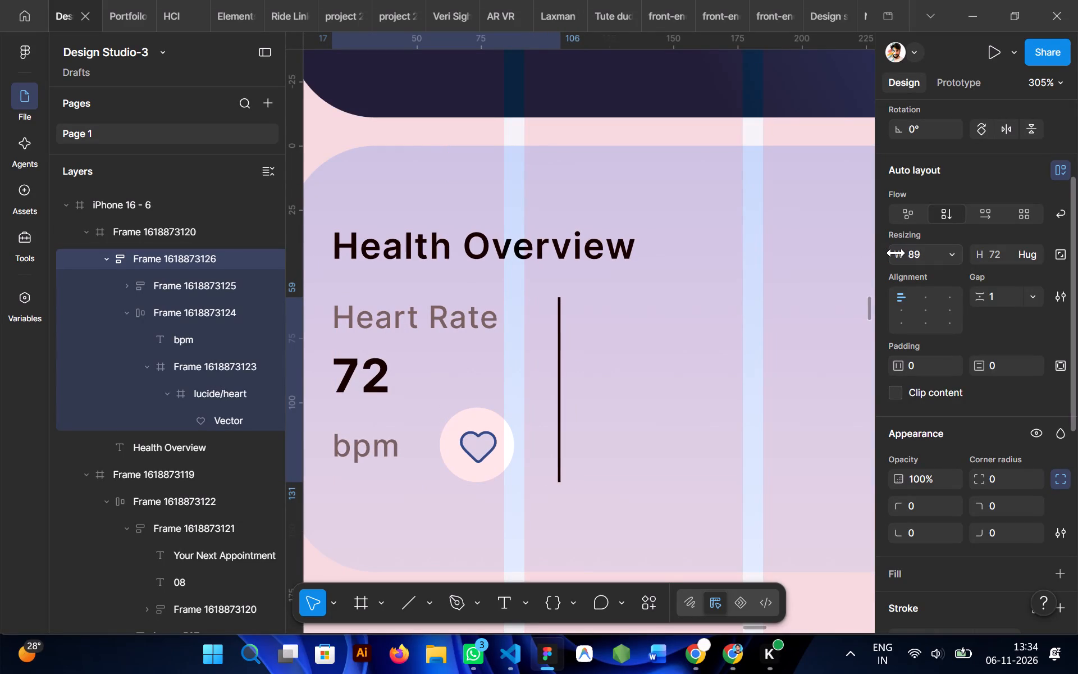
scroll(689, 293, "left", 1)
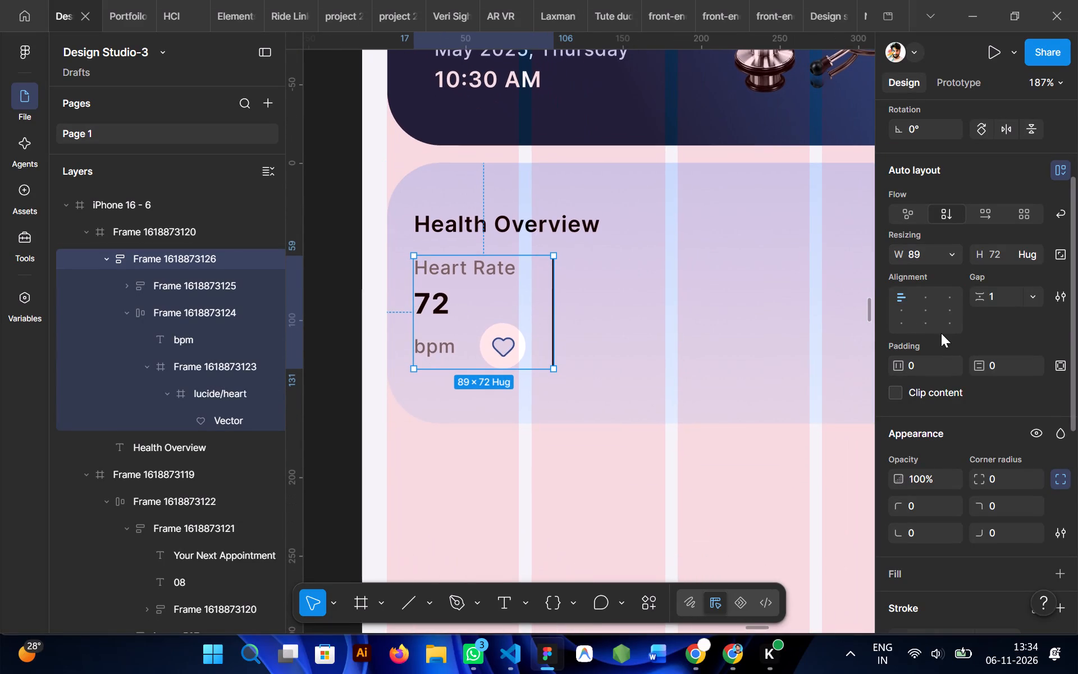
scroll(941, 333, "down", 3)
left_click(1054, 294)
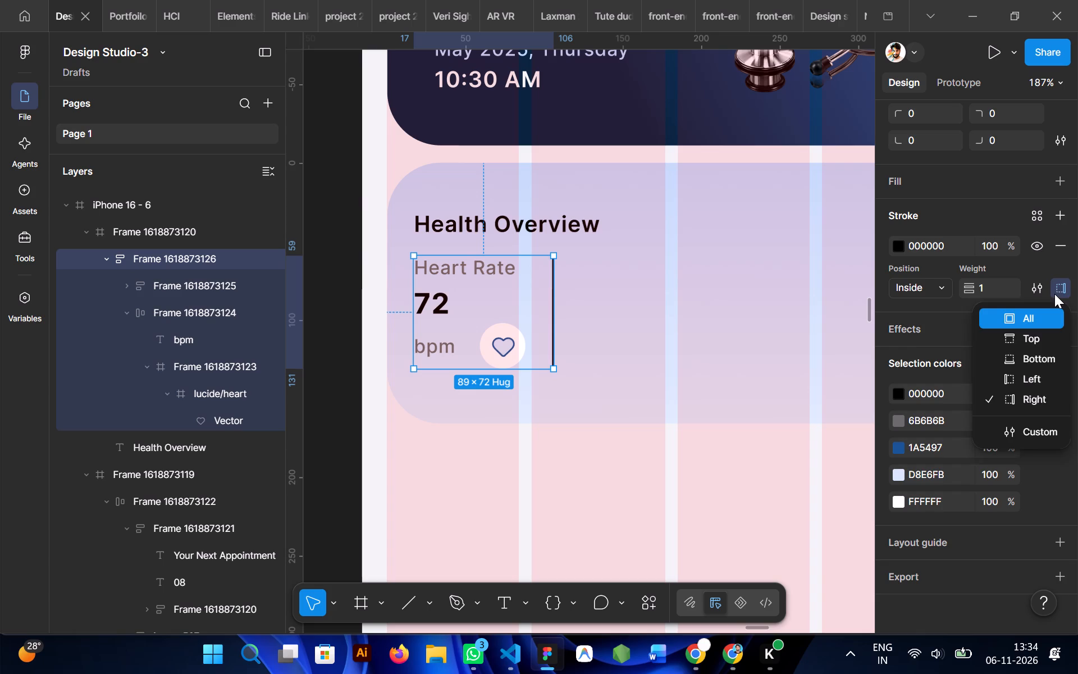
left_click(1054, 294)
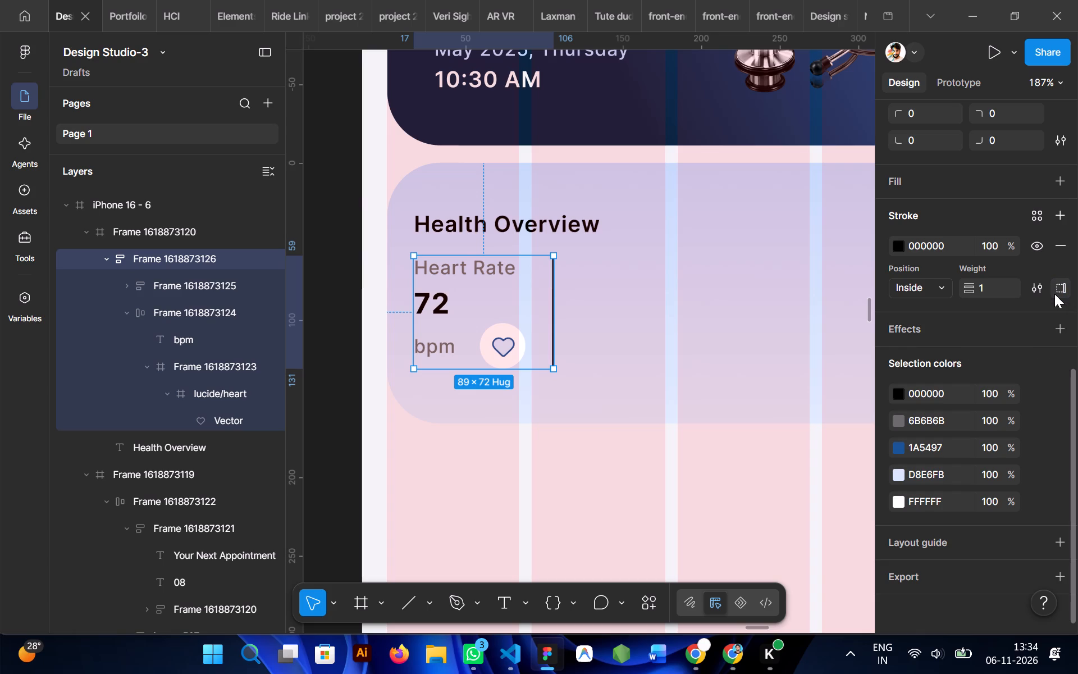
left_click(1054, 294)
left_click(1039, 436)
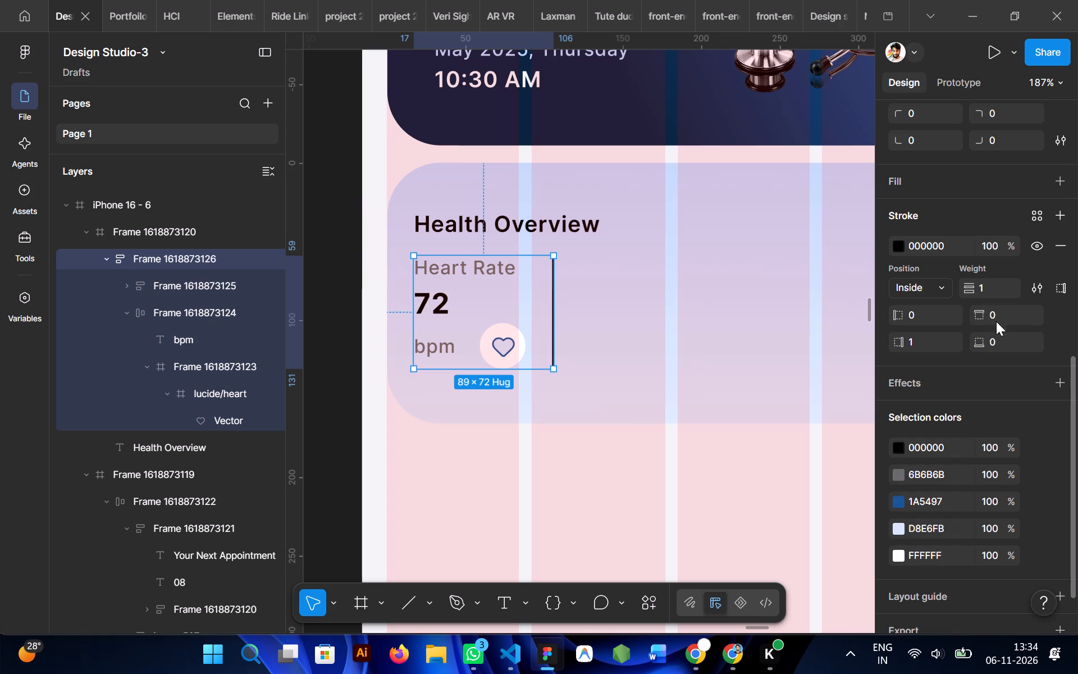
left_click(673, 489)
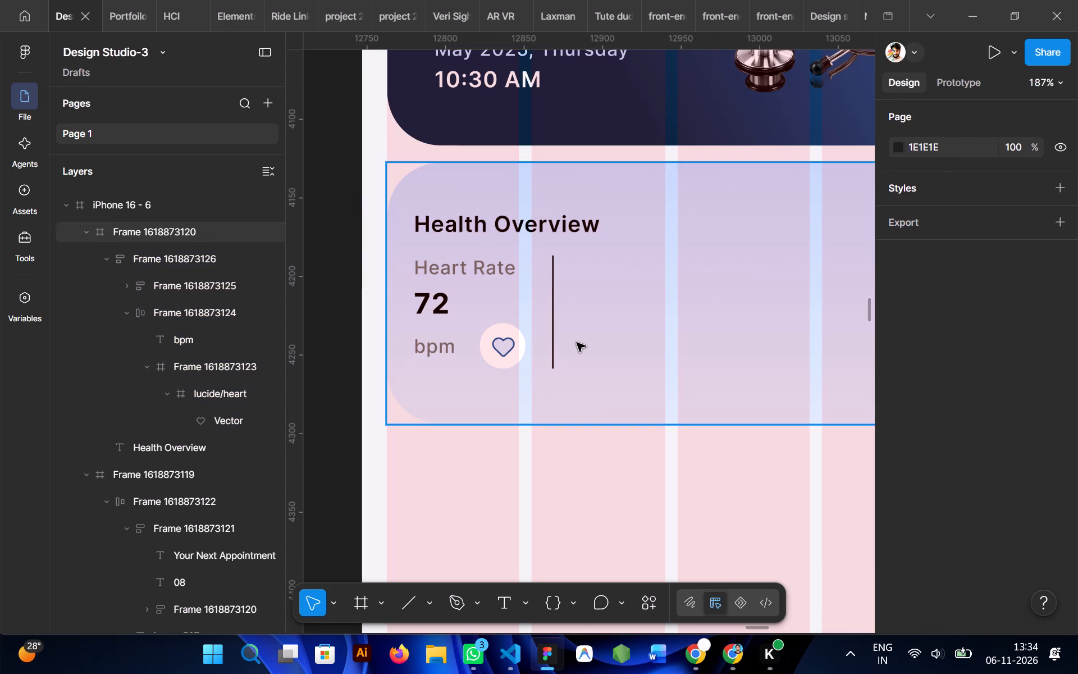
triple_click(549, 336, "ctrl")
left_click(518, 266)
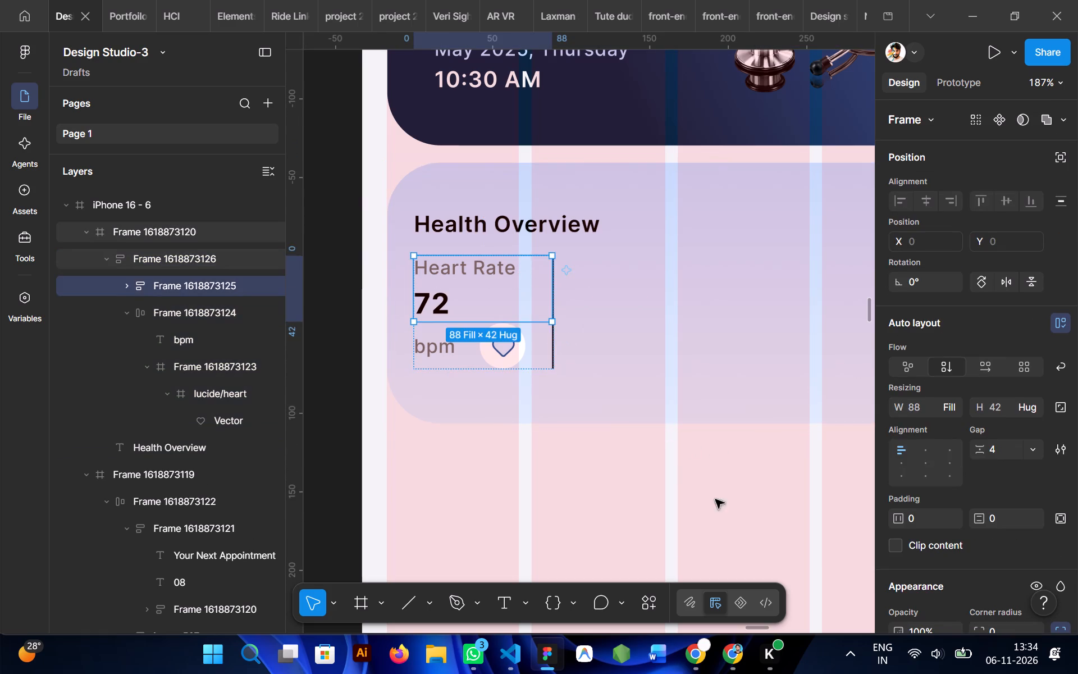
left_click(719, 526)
Recolour the Heart Rate frame's divider stroke by sampling the Health Overview card's light blue and deepening it to B5D3FF.
double_click(541, 352)
scroll(1040, 455, "down", 3)
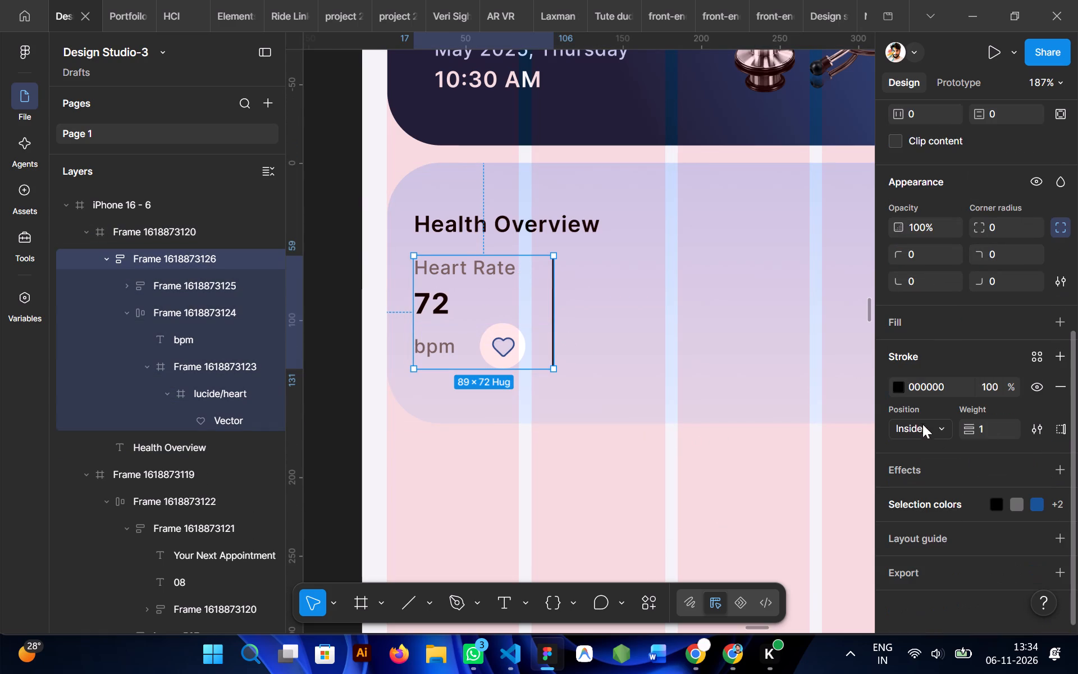
left_click(898, 388)
left_click_drag(693, 358, 687, 358)
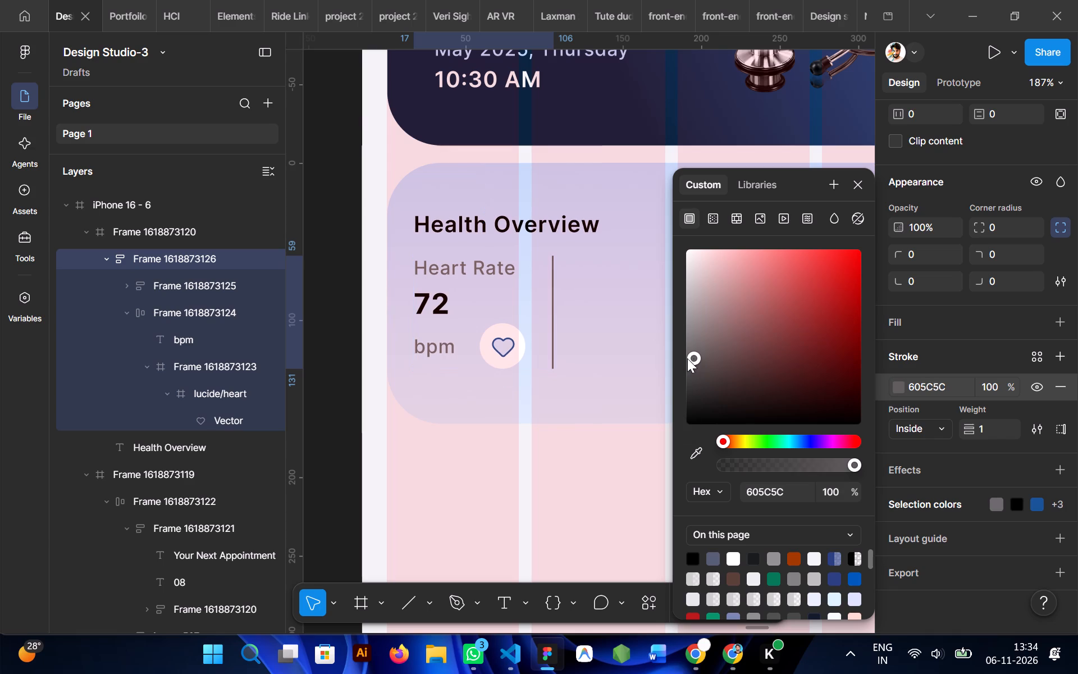
left_click_drag(687, 358, 650, 309)
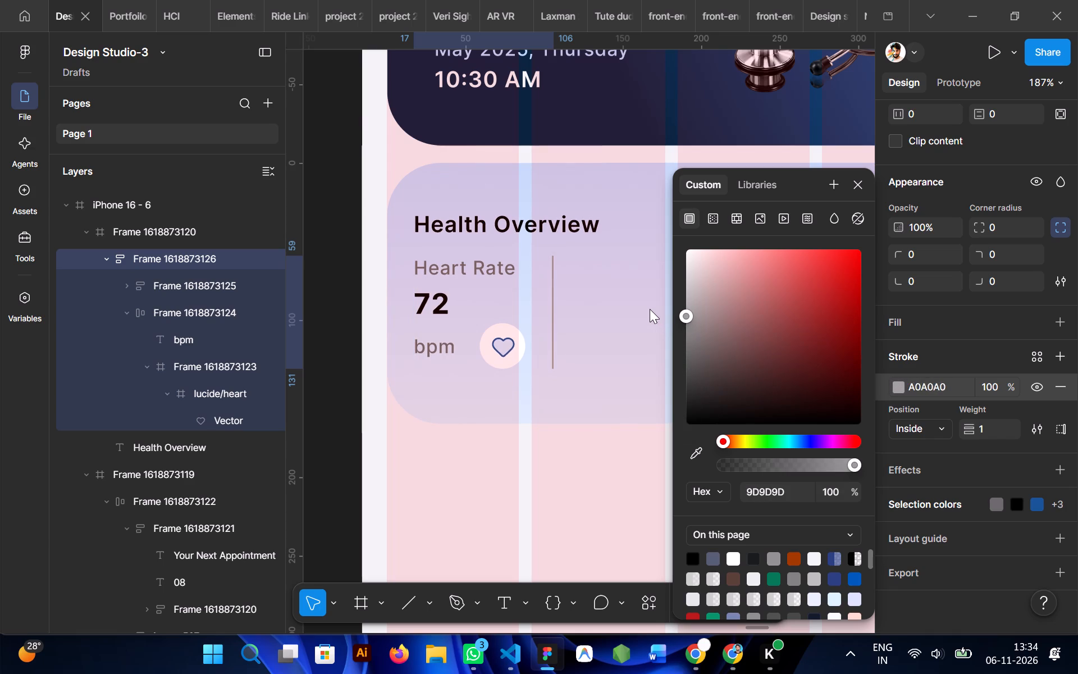
left_click_drag(650, 309, 639, 275)
left_click(695, 449)
left_click(637, 350)
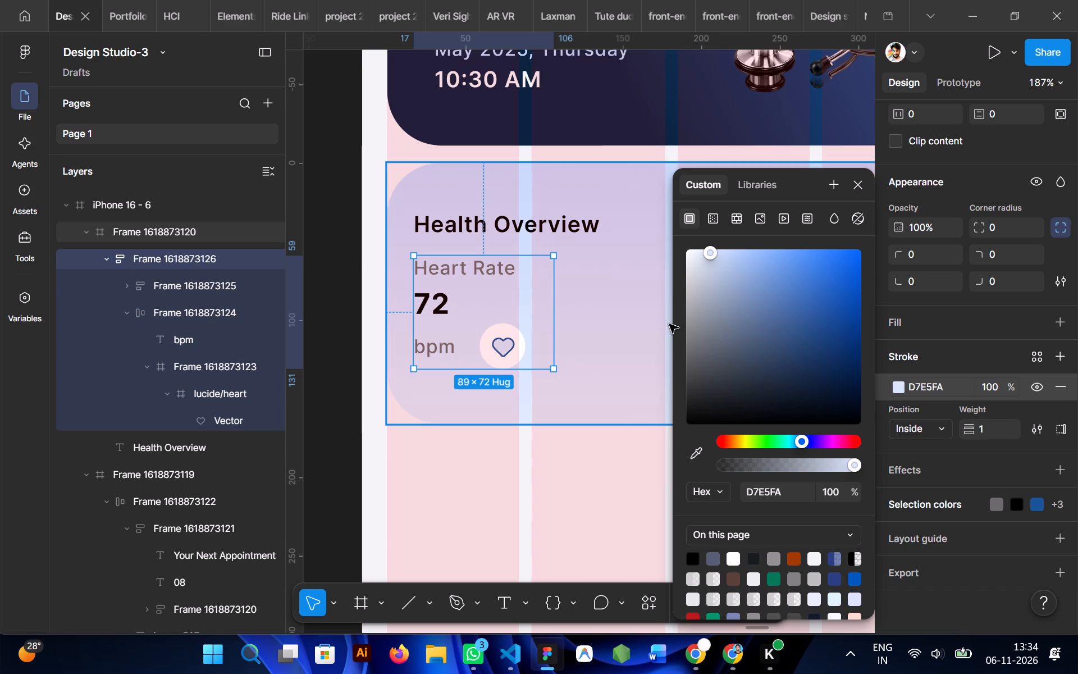
left_click_drag(715, 250, 718, 250)
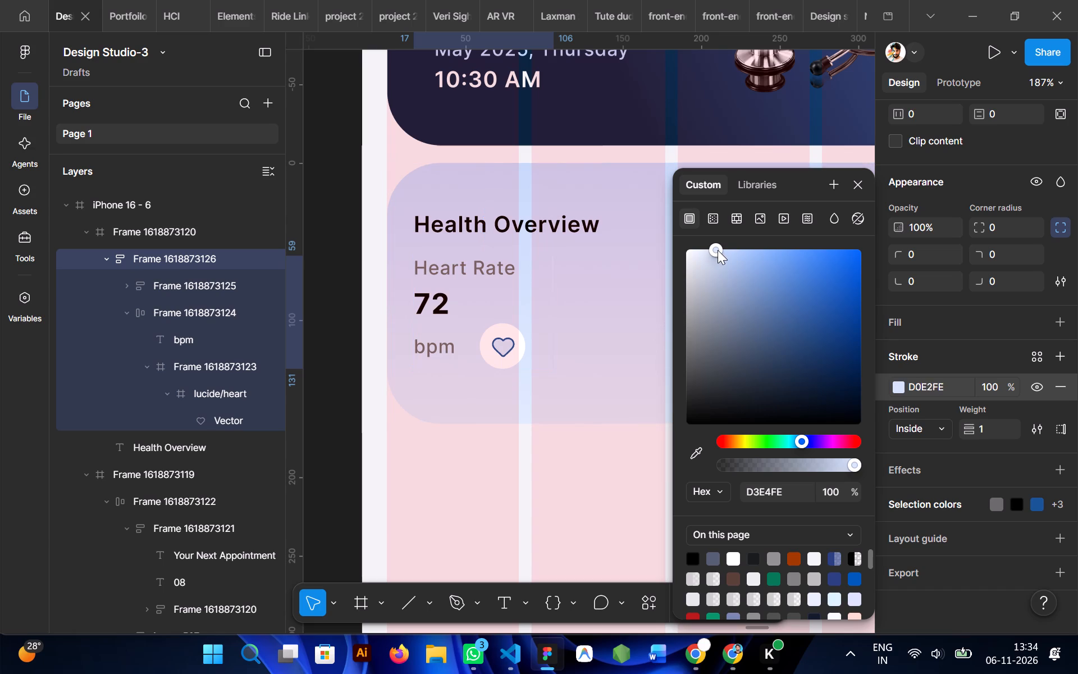
left_click_drag(718, 250, 736, 249)
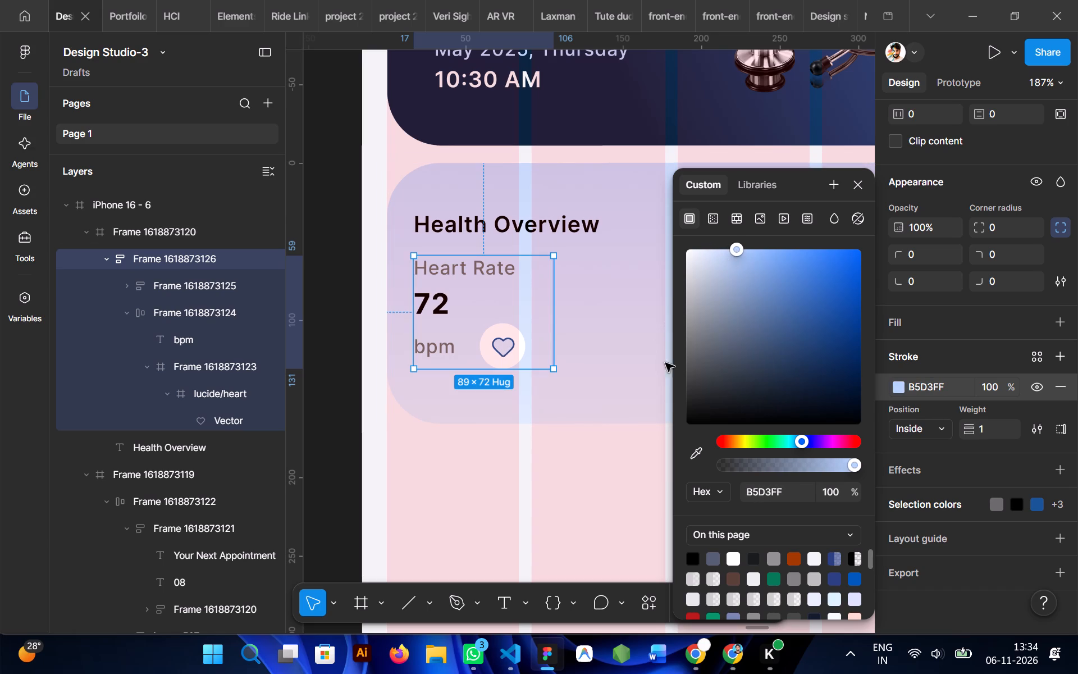
left_click(562, 495)
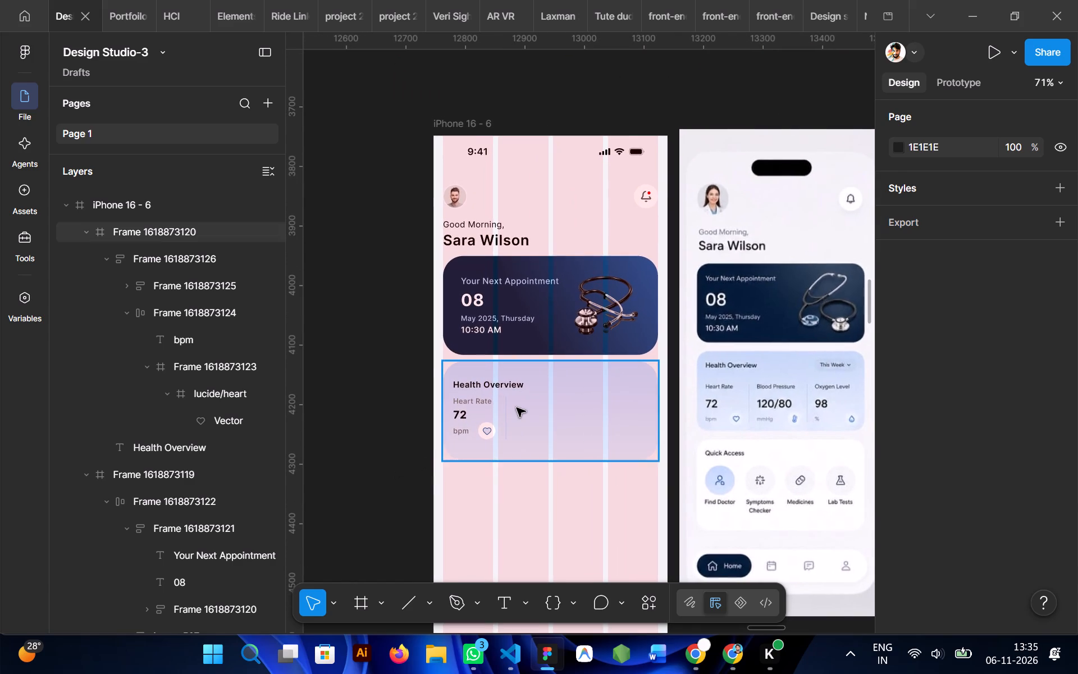
Preview the iPhone 16 - 6 frame alongside the canvas and compare the Heart Rate metric with the design.
left_click(518, 408)
key("shift+space")
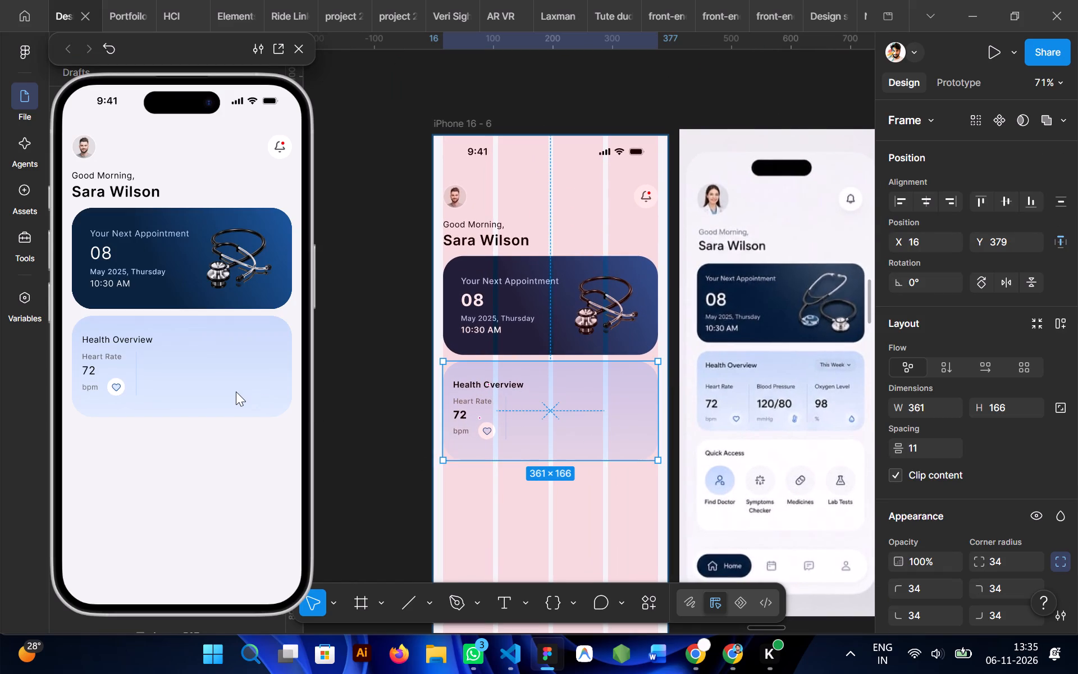
scroll(236, 391, "down", 1)
scroll(236, 391, "up", 1)
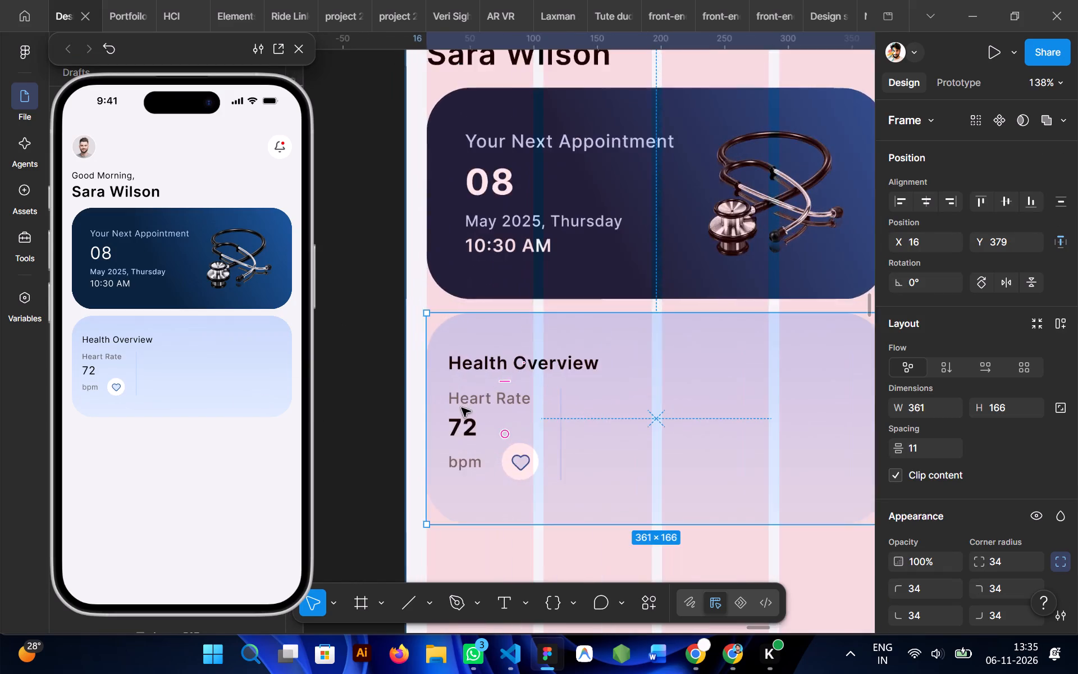
Re-enter the digit 7 in the Heart Rate value 72 to refresh its bold text in the preview.
double_click(467, 432, "ctrl")
left_click(476, 452)
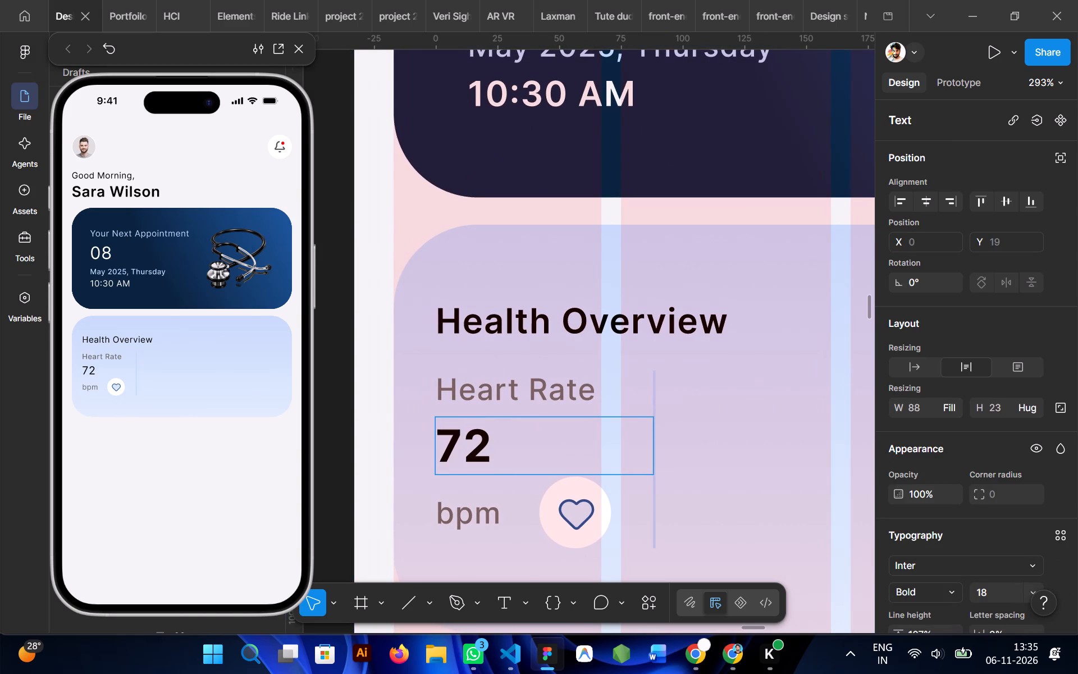
key("BackSpace")
key("7")
double_click(344, 285)
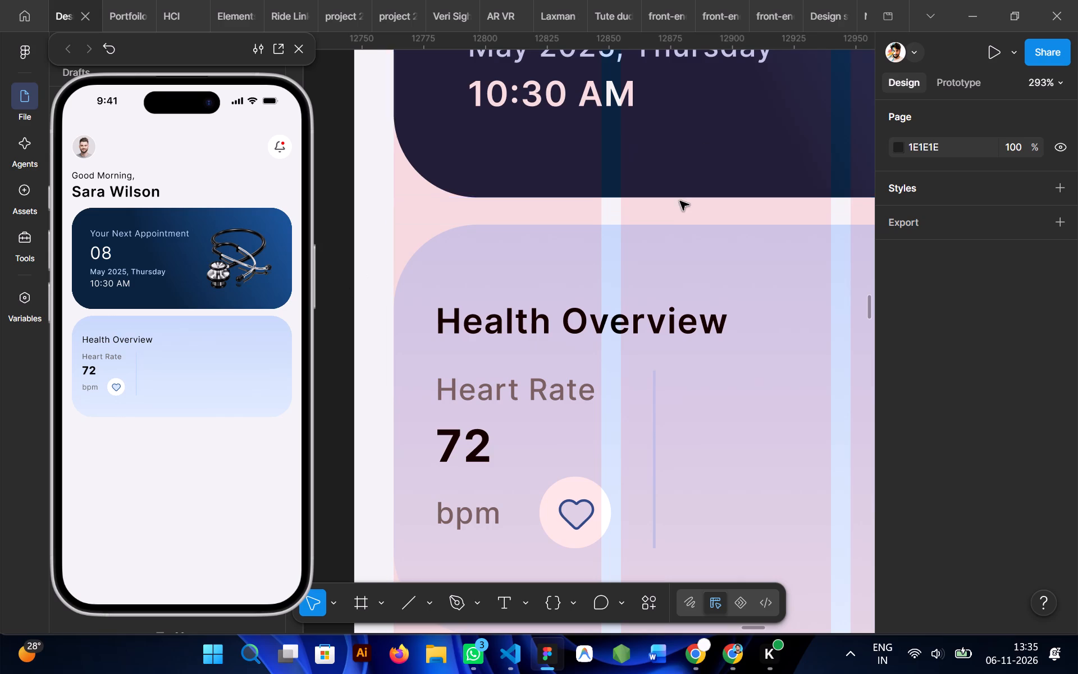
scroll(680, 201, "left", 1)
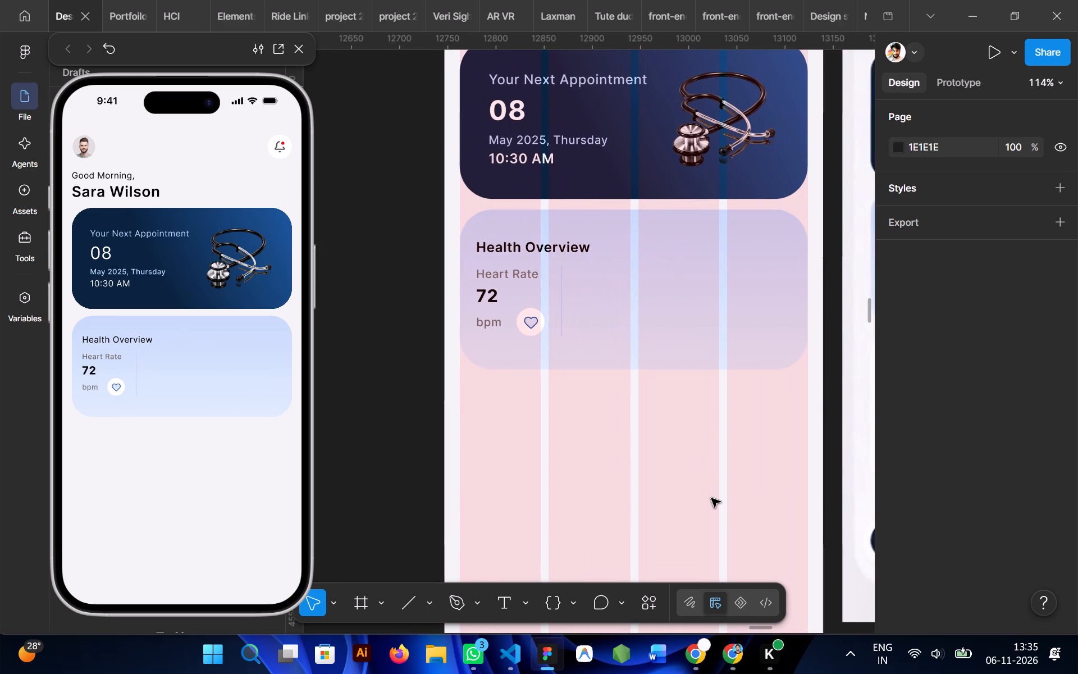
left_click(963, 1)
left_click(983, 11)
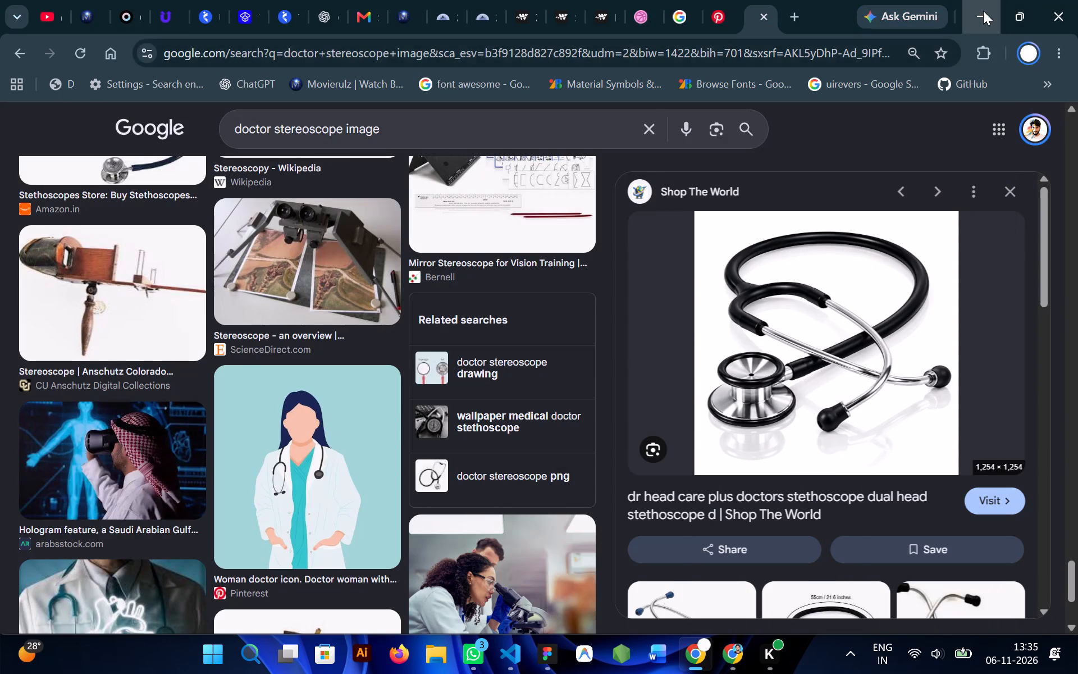